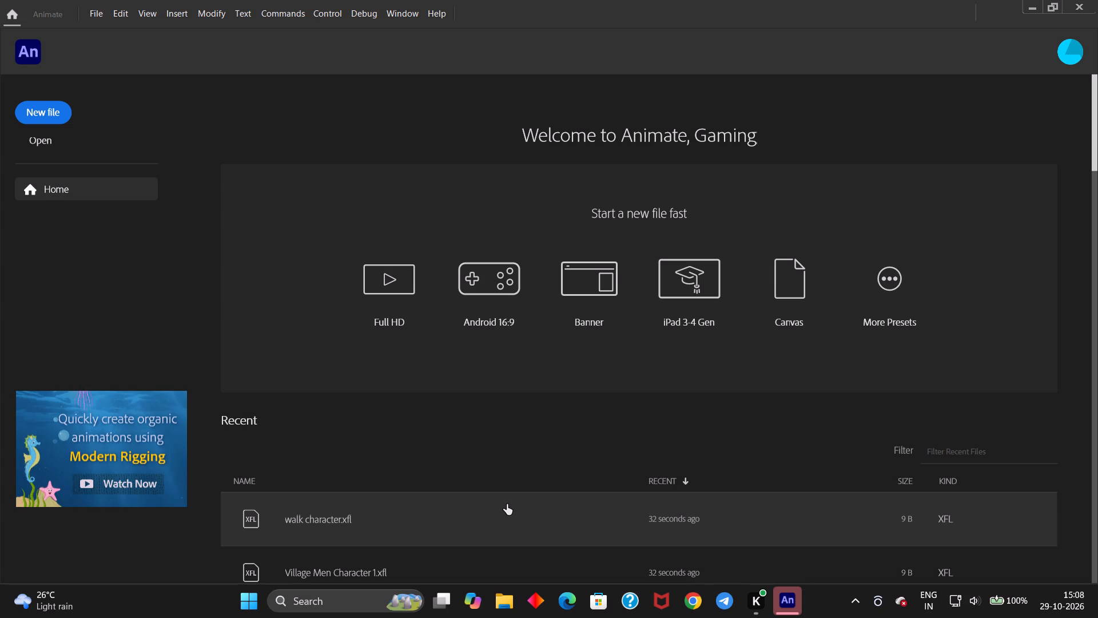
Create a new document from the Full HD preset.
{"action": "left_click", "coordinate": [379, 271]}
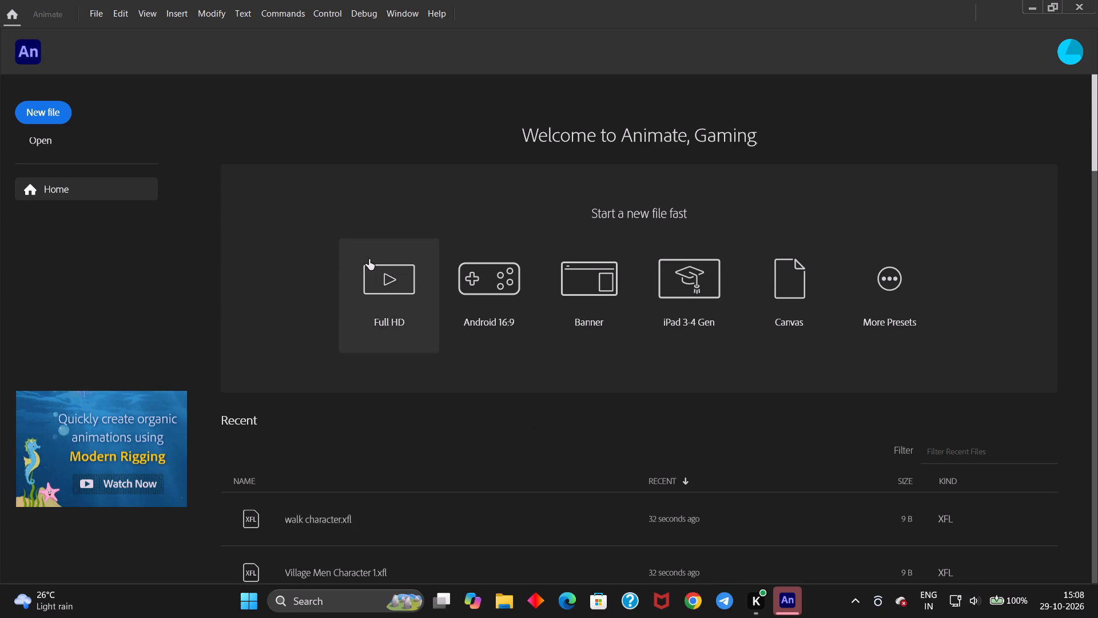
Create a new document from the Full HD preset.
{"action": "left_click", "coordinate": [403, 280]}
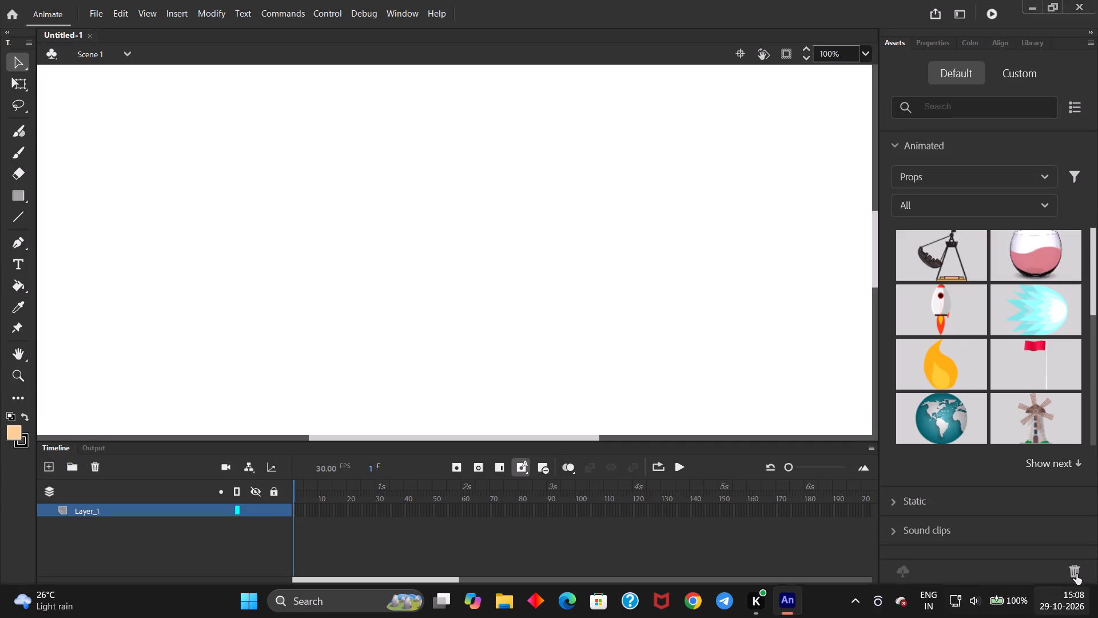
Toggle the laptop's mobile hotspot in the Windows quick settings and return to the blank document.
{"action": "left_click", "coordinate": [1008, 593]}
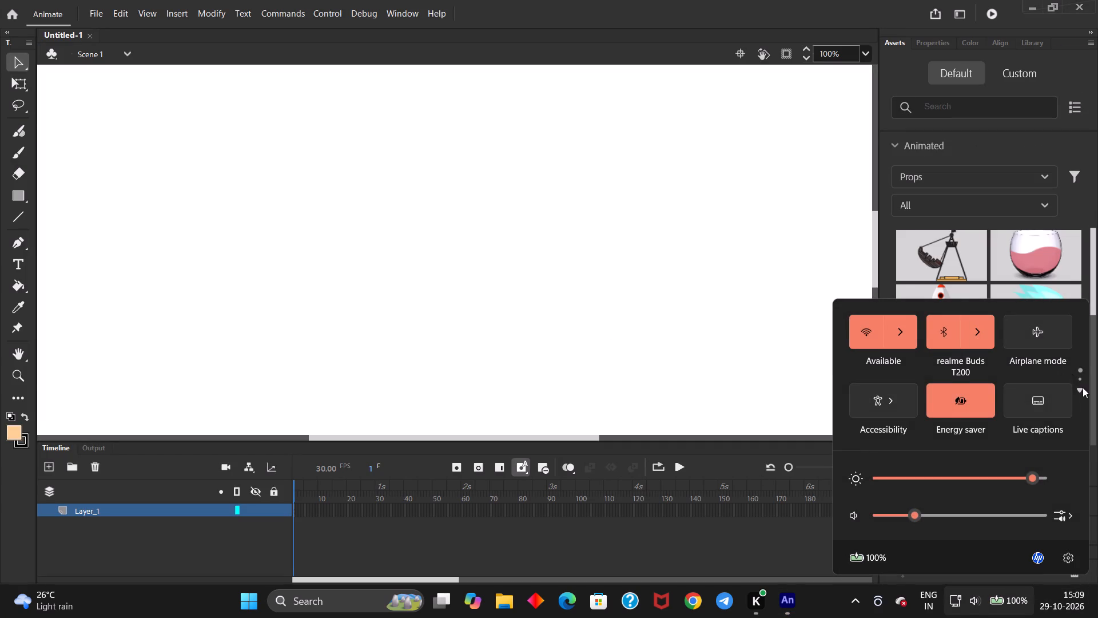
{"action": "left_click", "coordinate": [1083, 387]}
{"action": "left_click", "coordinate": [961, 324]}
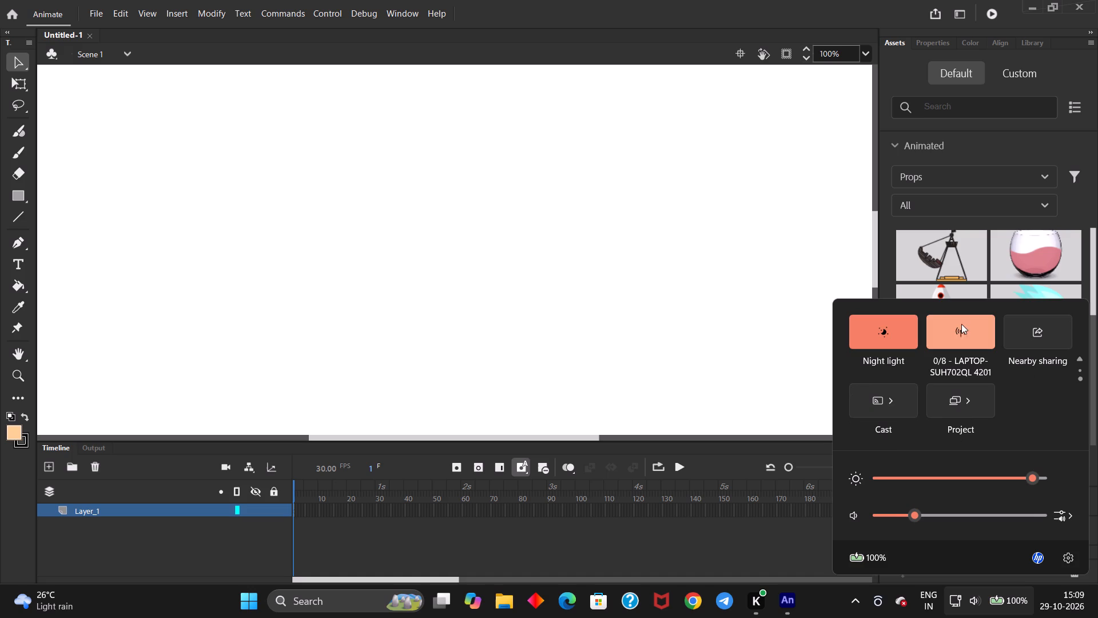
{"action": "left_click", "coordinate": [484, 205]}
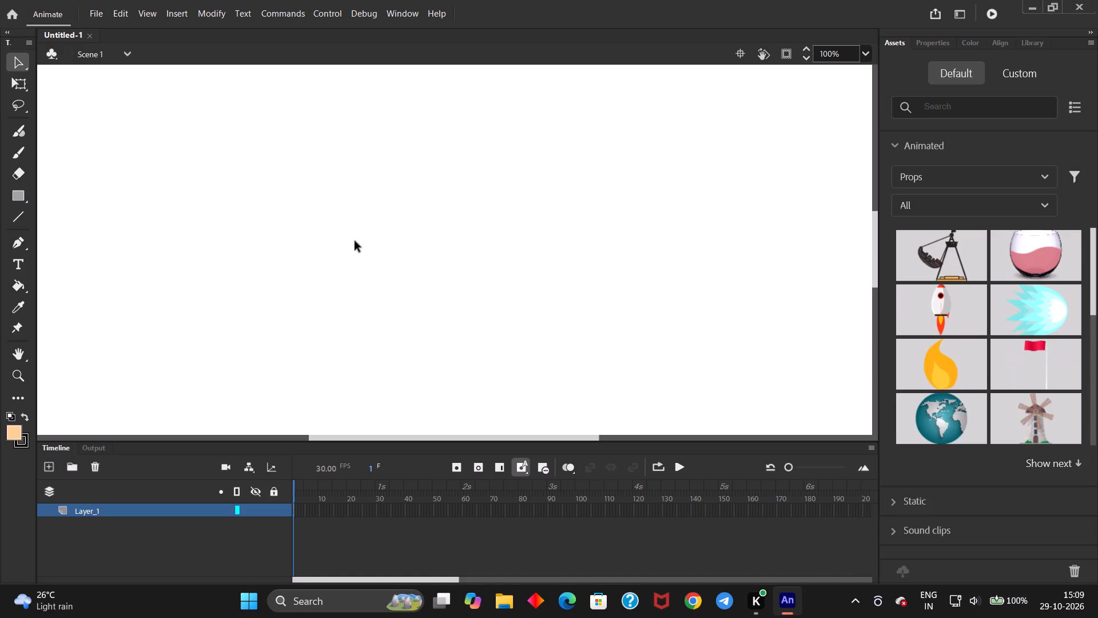
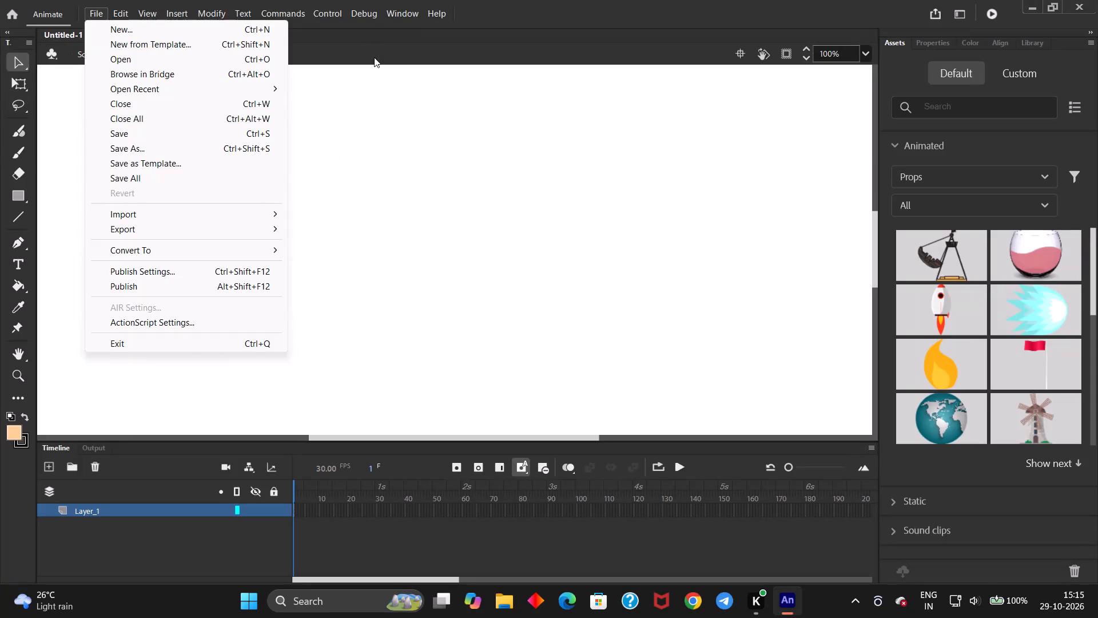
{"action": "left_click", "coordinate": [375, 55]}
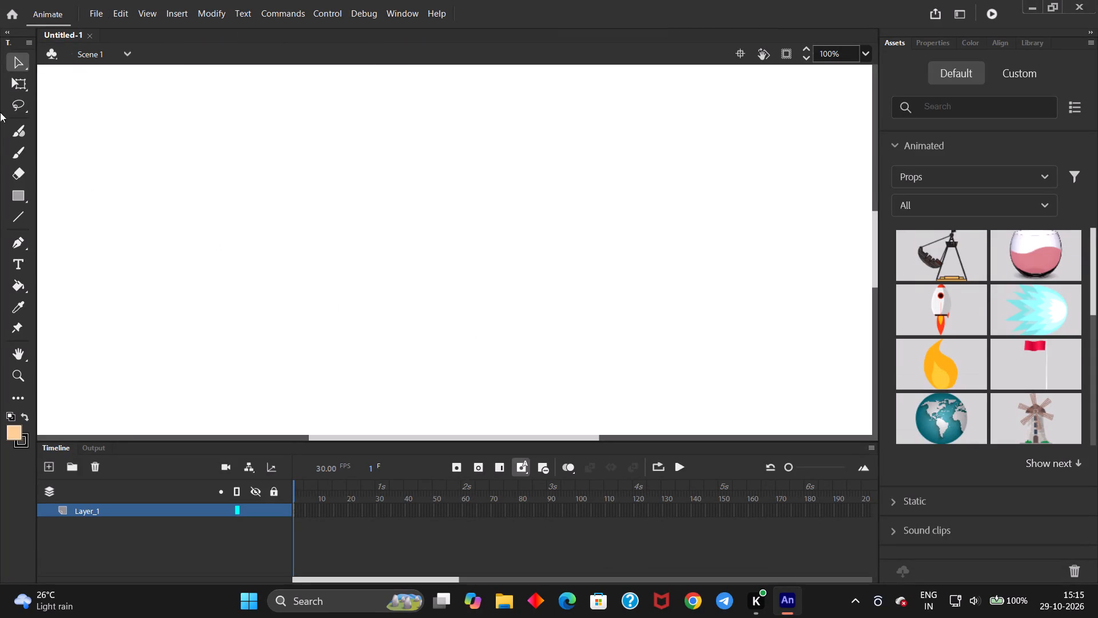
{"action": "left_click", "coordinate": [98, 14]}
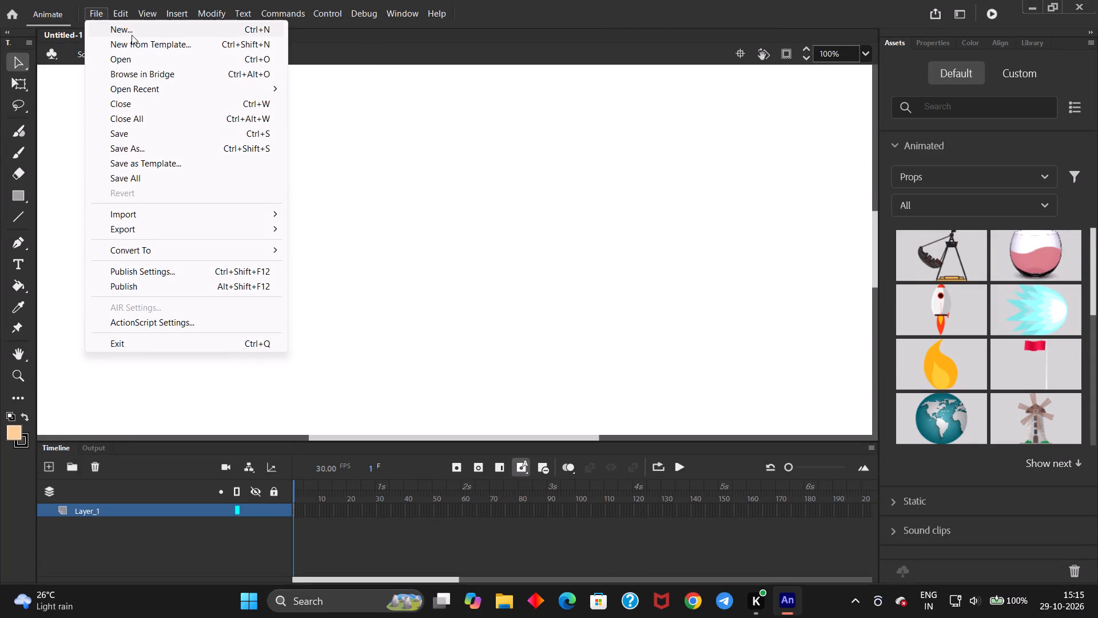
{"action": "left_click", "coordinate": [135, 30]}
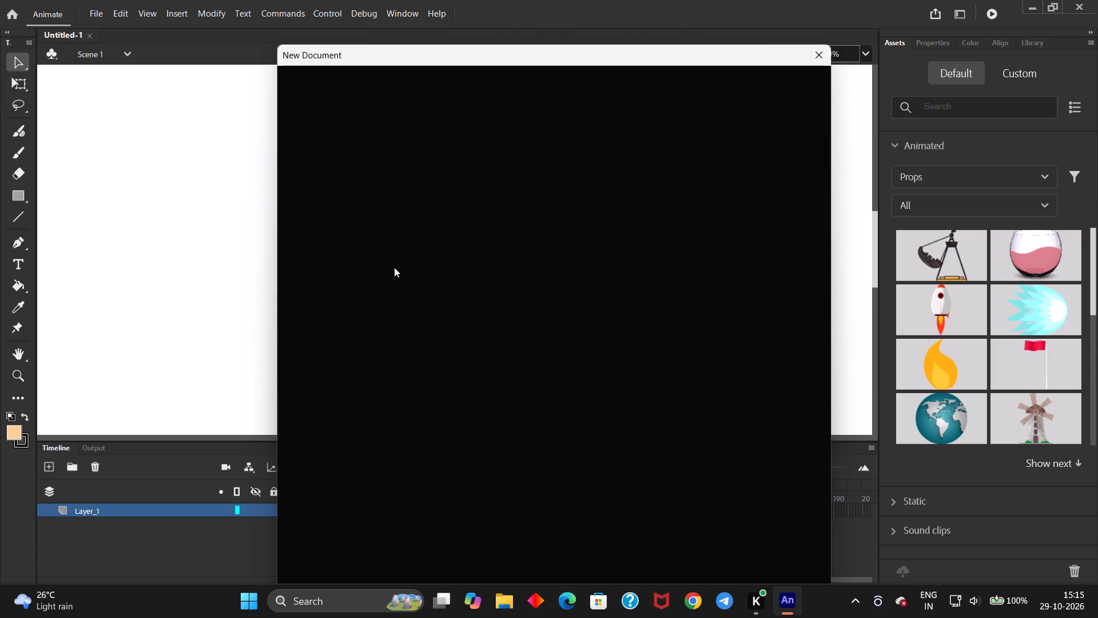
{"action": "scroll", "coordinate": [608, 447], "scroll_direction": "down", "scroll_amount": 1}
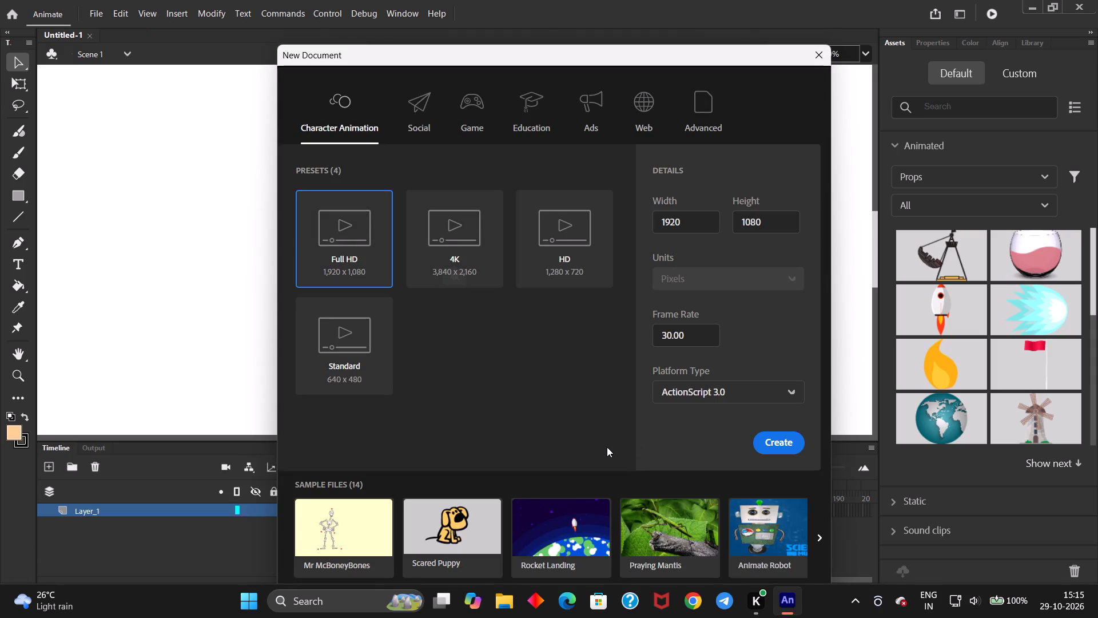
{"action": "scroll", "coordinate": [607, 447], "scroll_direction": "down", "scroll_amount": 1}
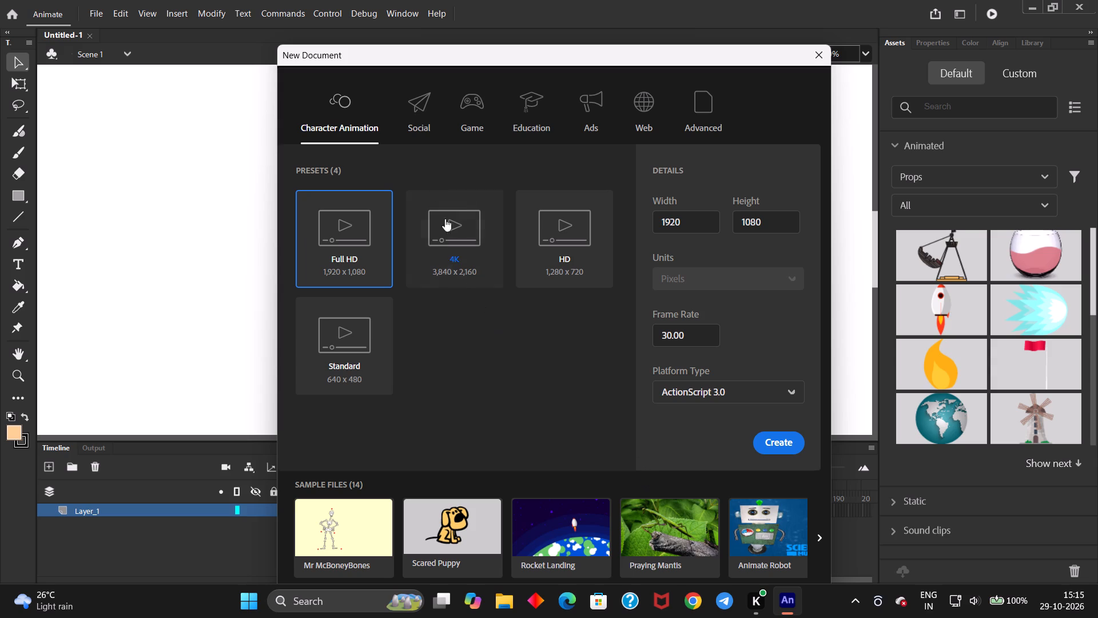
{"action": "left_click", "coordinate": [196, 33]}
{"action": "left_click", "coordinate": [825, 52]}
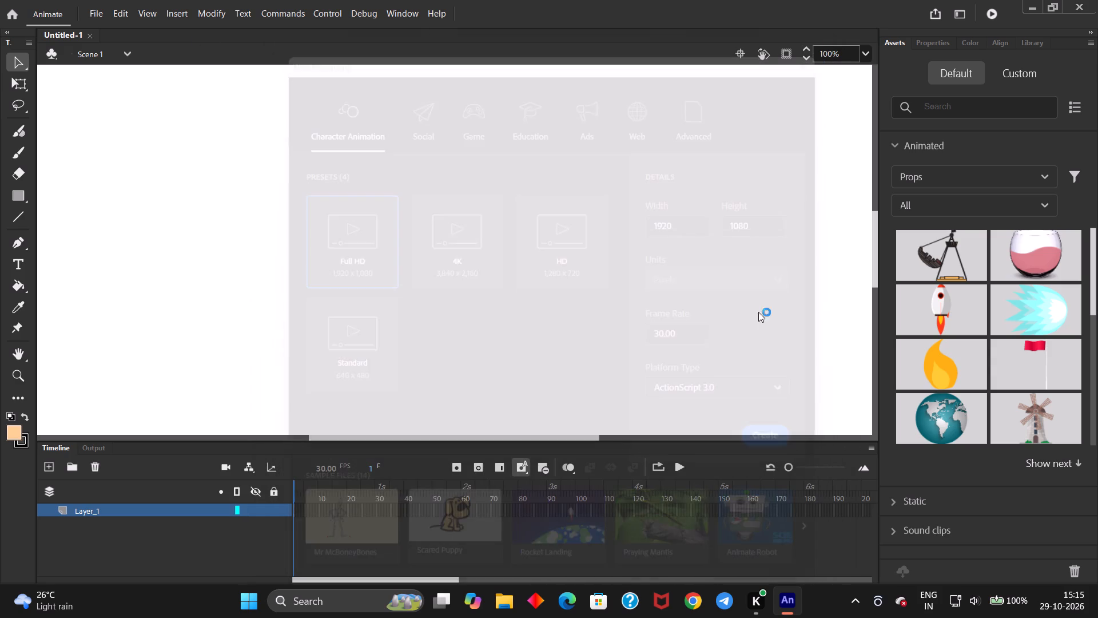
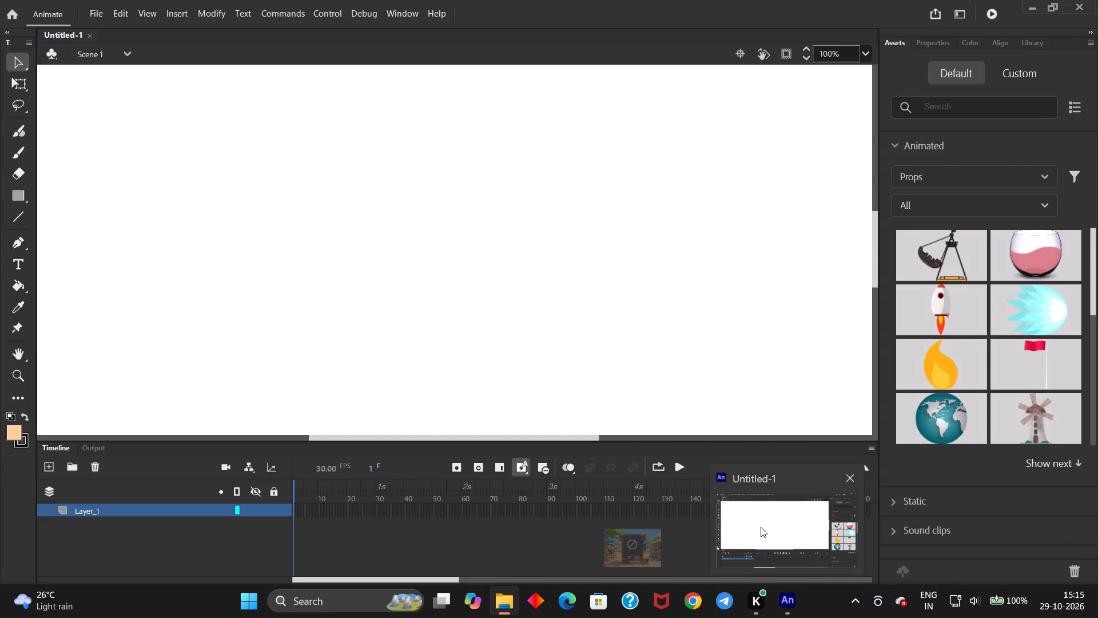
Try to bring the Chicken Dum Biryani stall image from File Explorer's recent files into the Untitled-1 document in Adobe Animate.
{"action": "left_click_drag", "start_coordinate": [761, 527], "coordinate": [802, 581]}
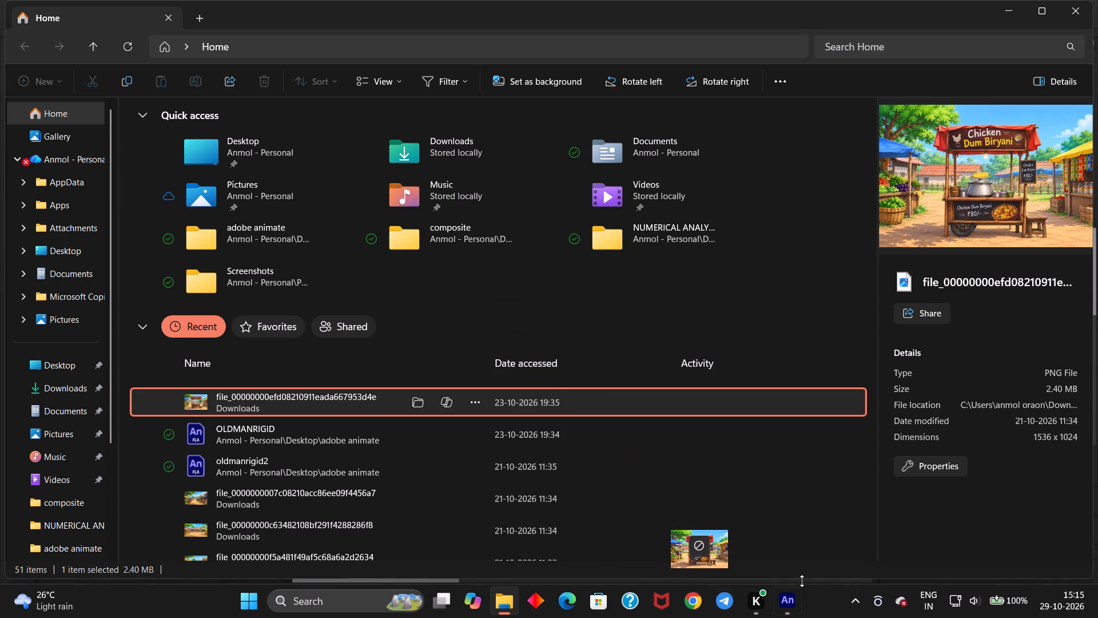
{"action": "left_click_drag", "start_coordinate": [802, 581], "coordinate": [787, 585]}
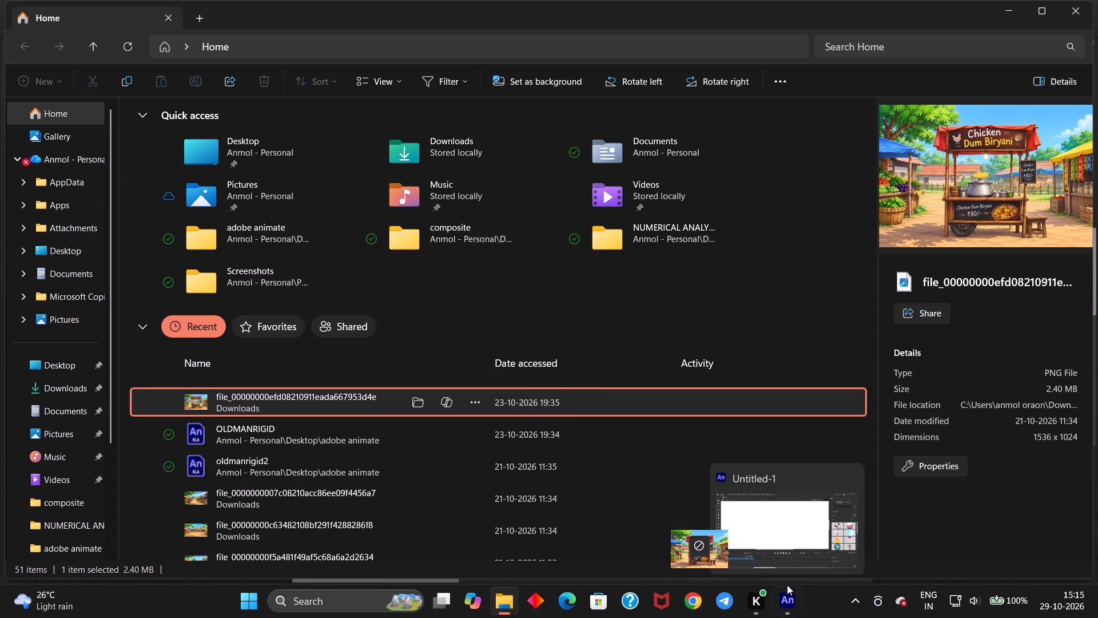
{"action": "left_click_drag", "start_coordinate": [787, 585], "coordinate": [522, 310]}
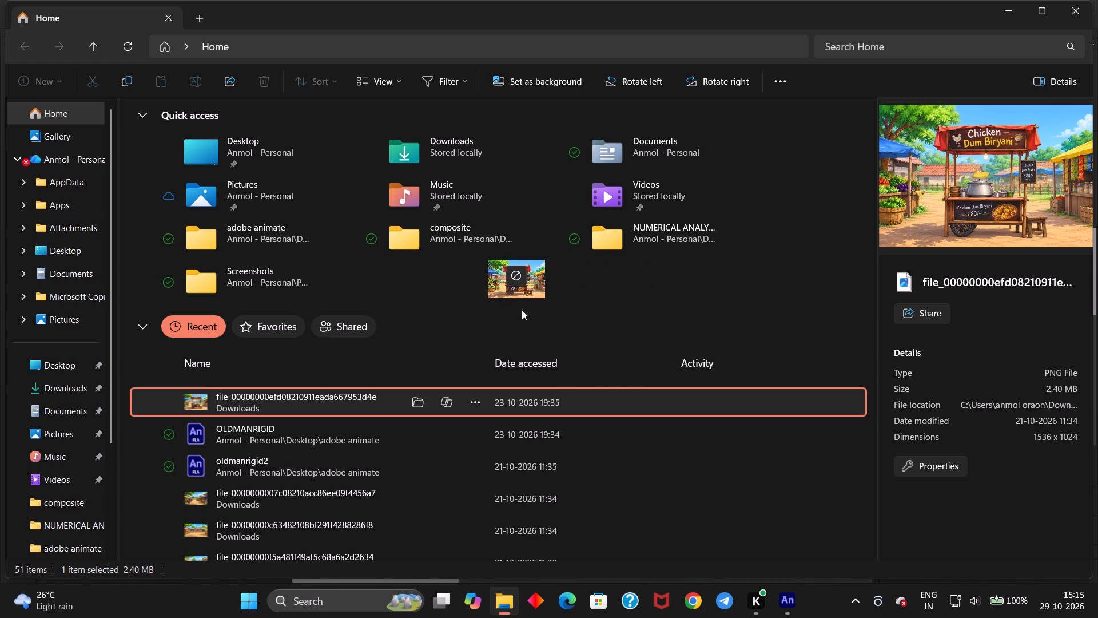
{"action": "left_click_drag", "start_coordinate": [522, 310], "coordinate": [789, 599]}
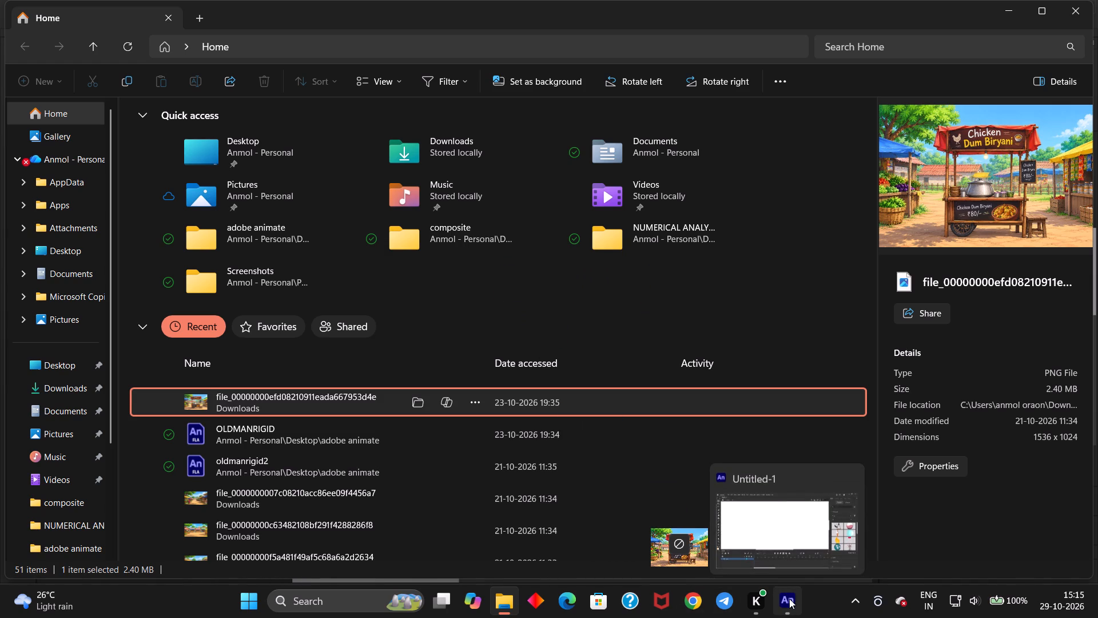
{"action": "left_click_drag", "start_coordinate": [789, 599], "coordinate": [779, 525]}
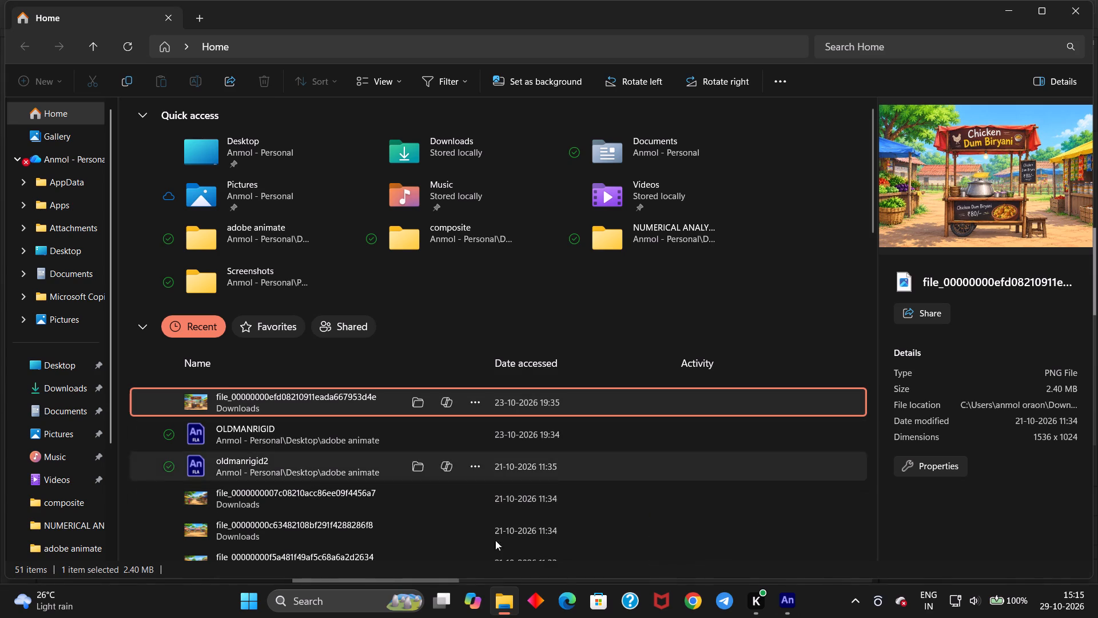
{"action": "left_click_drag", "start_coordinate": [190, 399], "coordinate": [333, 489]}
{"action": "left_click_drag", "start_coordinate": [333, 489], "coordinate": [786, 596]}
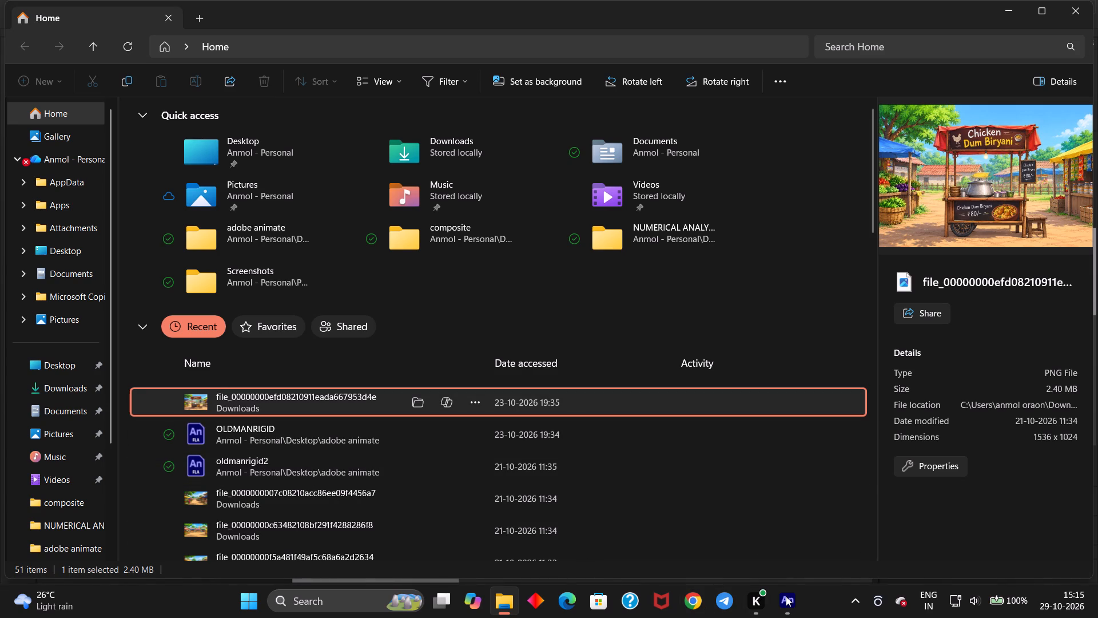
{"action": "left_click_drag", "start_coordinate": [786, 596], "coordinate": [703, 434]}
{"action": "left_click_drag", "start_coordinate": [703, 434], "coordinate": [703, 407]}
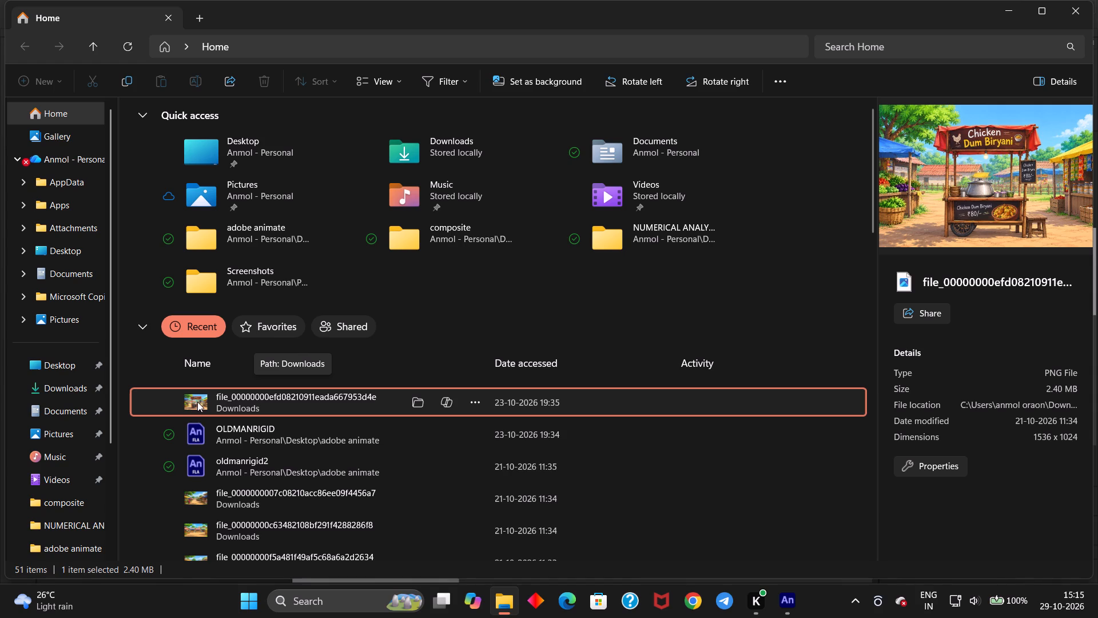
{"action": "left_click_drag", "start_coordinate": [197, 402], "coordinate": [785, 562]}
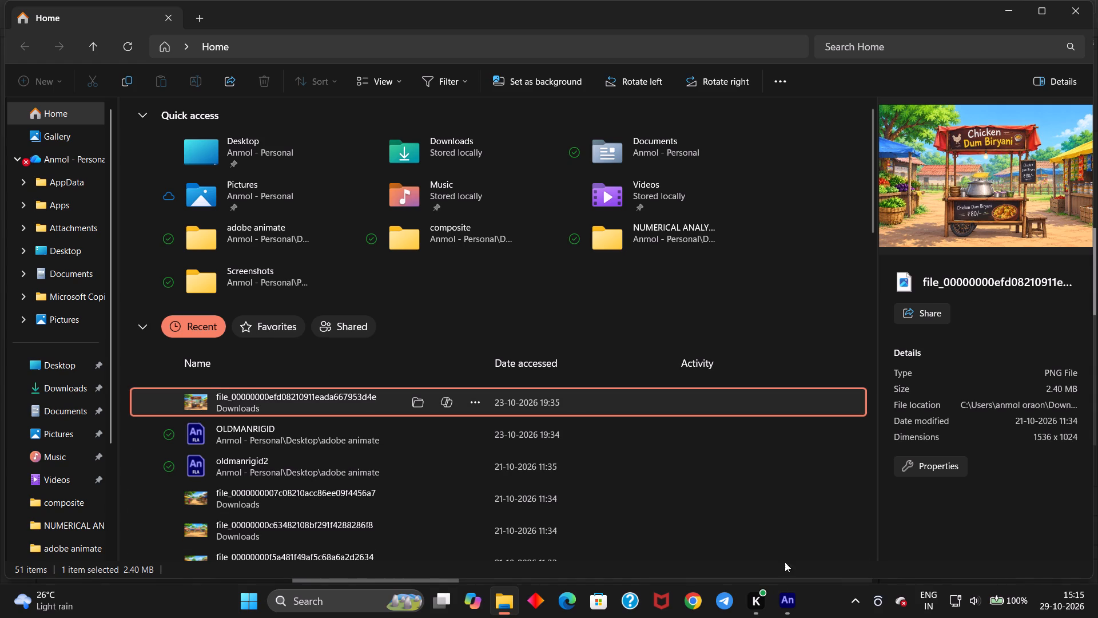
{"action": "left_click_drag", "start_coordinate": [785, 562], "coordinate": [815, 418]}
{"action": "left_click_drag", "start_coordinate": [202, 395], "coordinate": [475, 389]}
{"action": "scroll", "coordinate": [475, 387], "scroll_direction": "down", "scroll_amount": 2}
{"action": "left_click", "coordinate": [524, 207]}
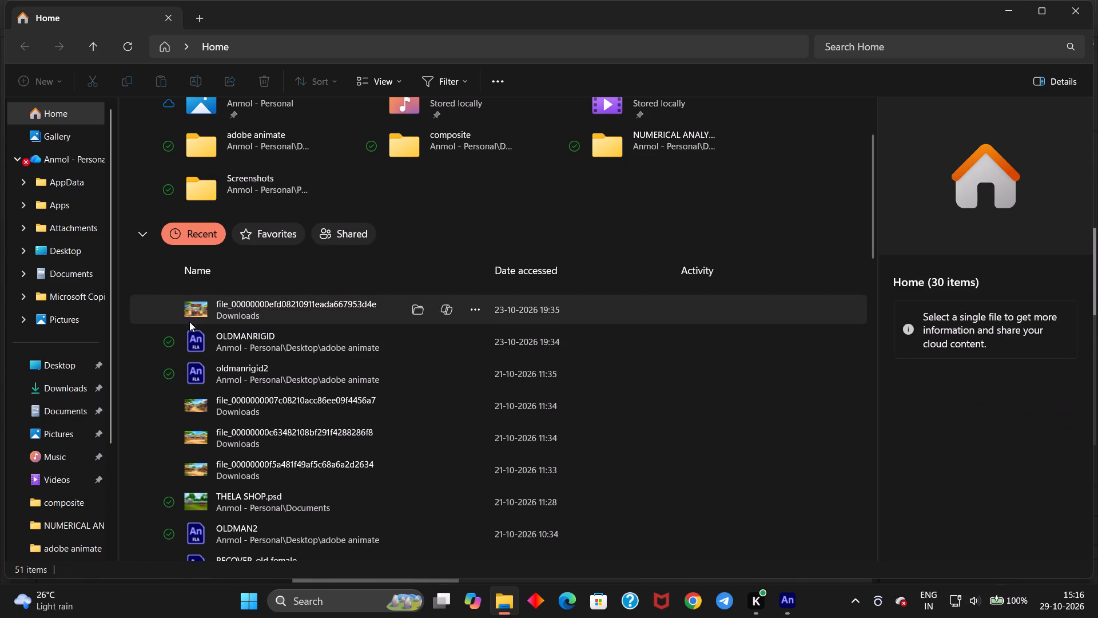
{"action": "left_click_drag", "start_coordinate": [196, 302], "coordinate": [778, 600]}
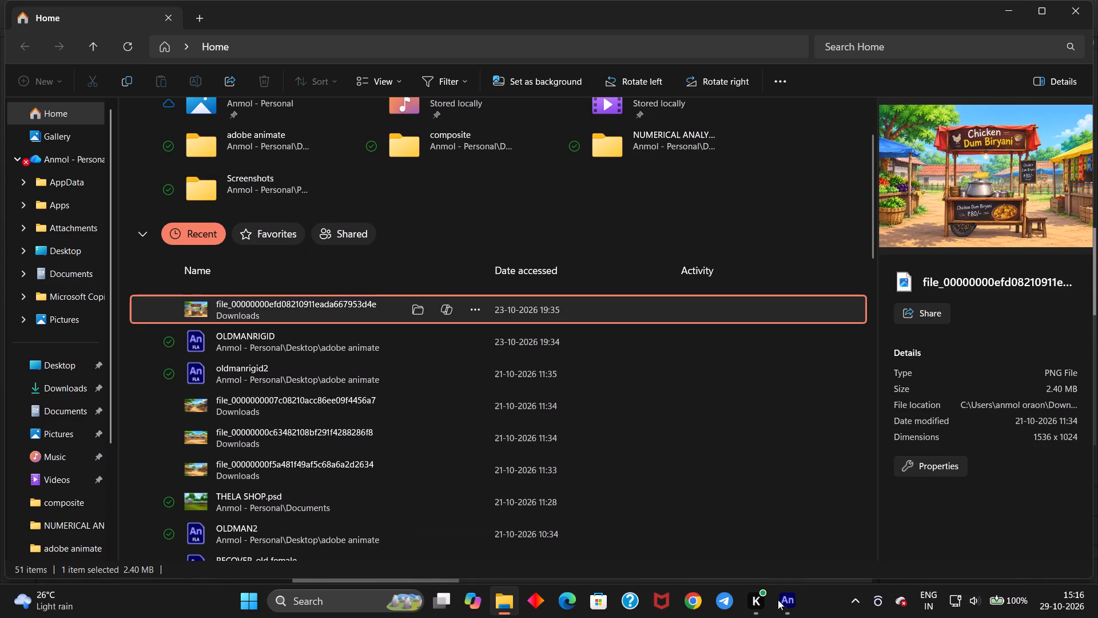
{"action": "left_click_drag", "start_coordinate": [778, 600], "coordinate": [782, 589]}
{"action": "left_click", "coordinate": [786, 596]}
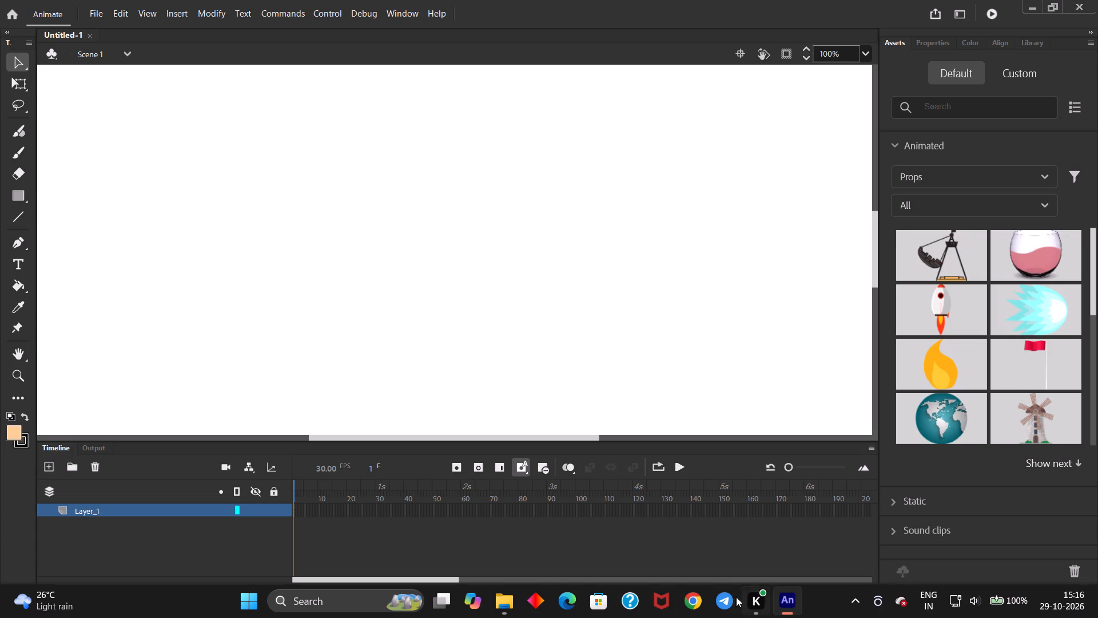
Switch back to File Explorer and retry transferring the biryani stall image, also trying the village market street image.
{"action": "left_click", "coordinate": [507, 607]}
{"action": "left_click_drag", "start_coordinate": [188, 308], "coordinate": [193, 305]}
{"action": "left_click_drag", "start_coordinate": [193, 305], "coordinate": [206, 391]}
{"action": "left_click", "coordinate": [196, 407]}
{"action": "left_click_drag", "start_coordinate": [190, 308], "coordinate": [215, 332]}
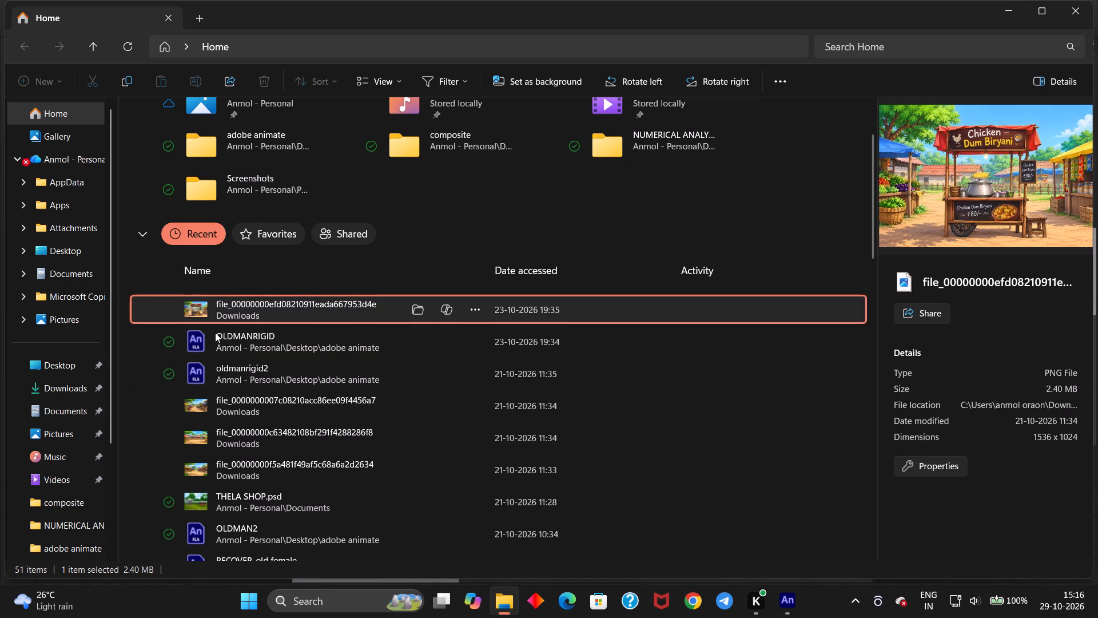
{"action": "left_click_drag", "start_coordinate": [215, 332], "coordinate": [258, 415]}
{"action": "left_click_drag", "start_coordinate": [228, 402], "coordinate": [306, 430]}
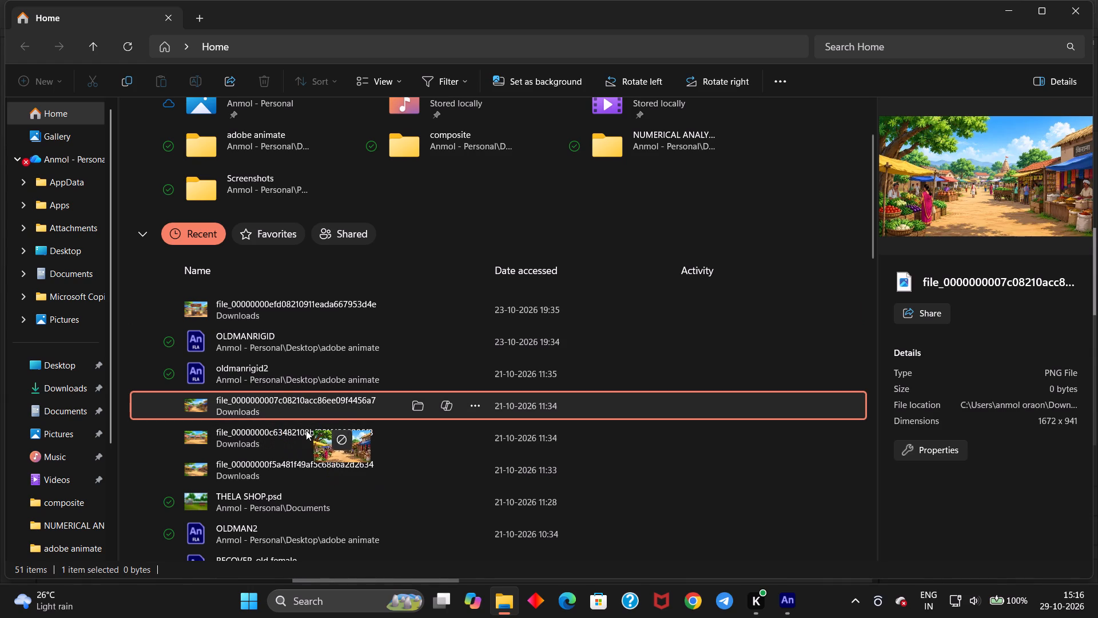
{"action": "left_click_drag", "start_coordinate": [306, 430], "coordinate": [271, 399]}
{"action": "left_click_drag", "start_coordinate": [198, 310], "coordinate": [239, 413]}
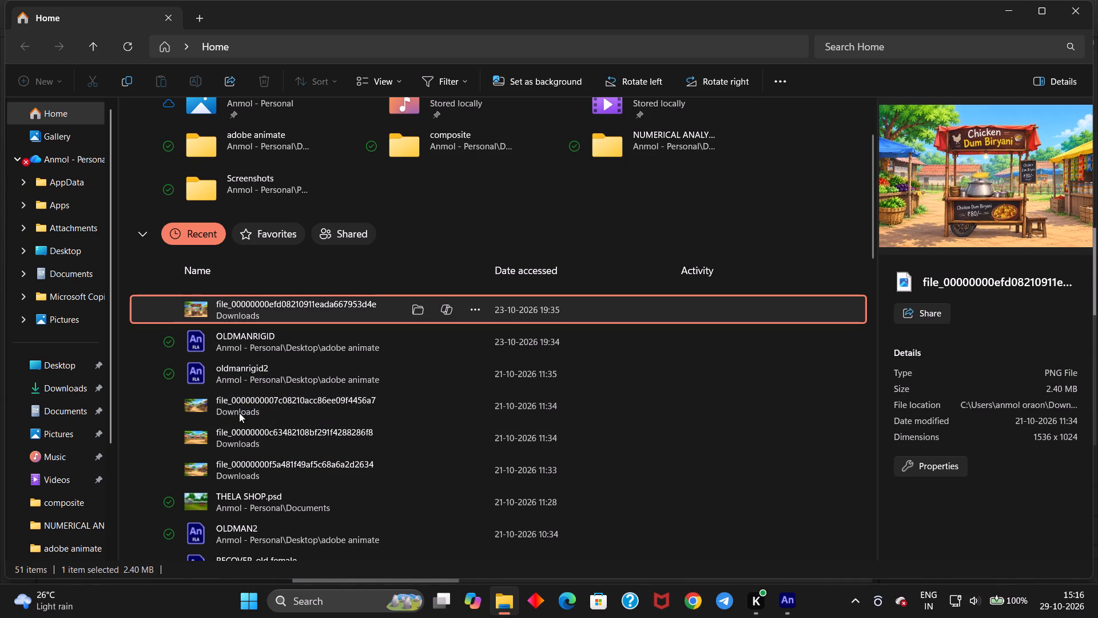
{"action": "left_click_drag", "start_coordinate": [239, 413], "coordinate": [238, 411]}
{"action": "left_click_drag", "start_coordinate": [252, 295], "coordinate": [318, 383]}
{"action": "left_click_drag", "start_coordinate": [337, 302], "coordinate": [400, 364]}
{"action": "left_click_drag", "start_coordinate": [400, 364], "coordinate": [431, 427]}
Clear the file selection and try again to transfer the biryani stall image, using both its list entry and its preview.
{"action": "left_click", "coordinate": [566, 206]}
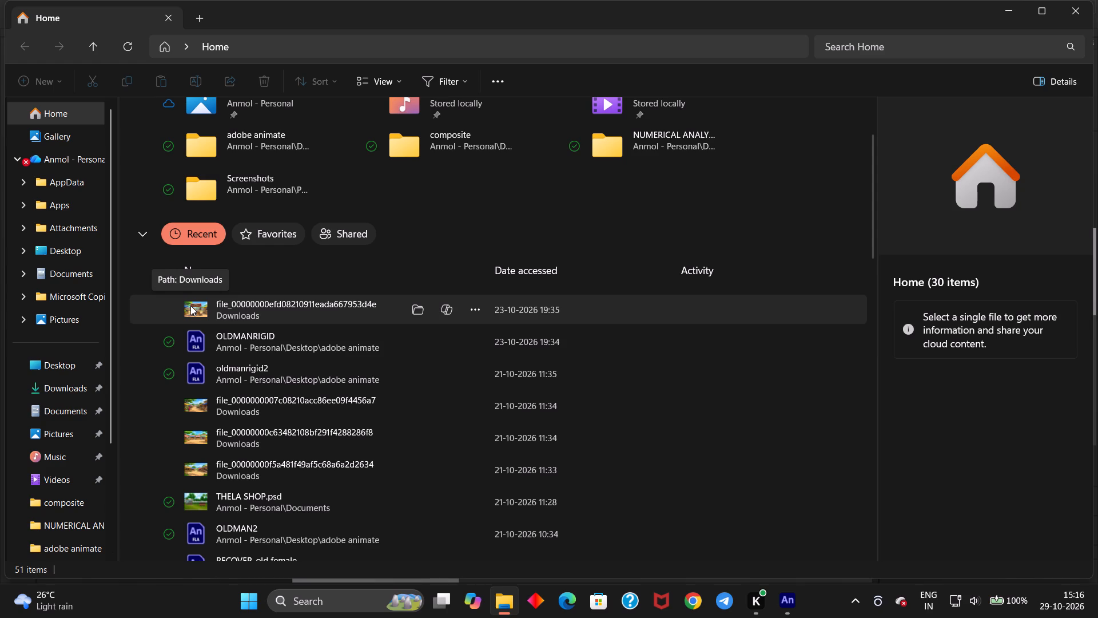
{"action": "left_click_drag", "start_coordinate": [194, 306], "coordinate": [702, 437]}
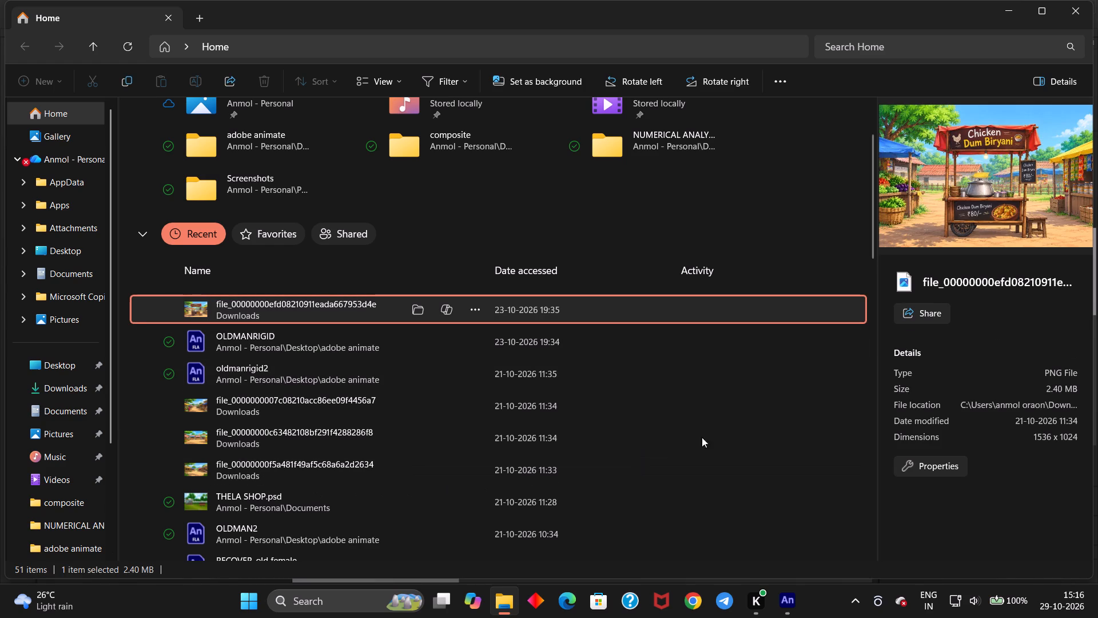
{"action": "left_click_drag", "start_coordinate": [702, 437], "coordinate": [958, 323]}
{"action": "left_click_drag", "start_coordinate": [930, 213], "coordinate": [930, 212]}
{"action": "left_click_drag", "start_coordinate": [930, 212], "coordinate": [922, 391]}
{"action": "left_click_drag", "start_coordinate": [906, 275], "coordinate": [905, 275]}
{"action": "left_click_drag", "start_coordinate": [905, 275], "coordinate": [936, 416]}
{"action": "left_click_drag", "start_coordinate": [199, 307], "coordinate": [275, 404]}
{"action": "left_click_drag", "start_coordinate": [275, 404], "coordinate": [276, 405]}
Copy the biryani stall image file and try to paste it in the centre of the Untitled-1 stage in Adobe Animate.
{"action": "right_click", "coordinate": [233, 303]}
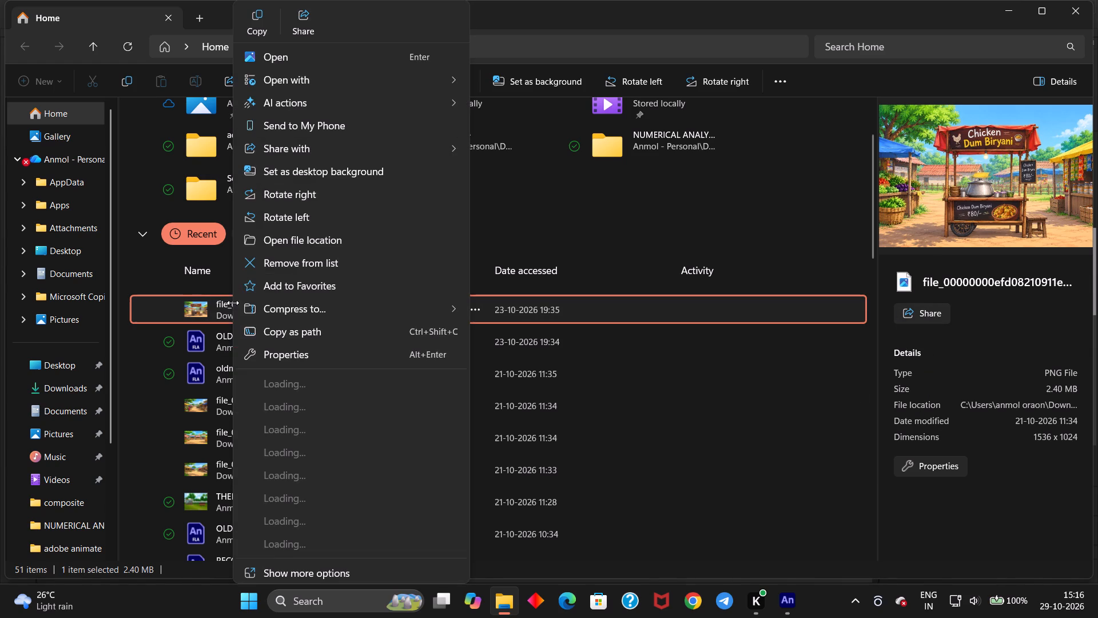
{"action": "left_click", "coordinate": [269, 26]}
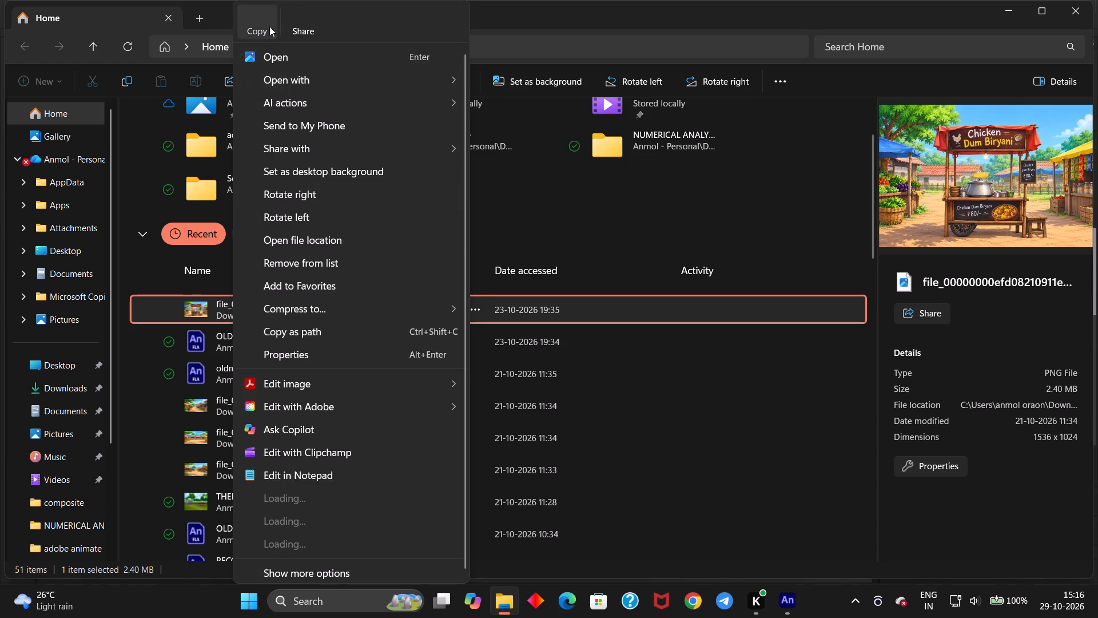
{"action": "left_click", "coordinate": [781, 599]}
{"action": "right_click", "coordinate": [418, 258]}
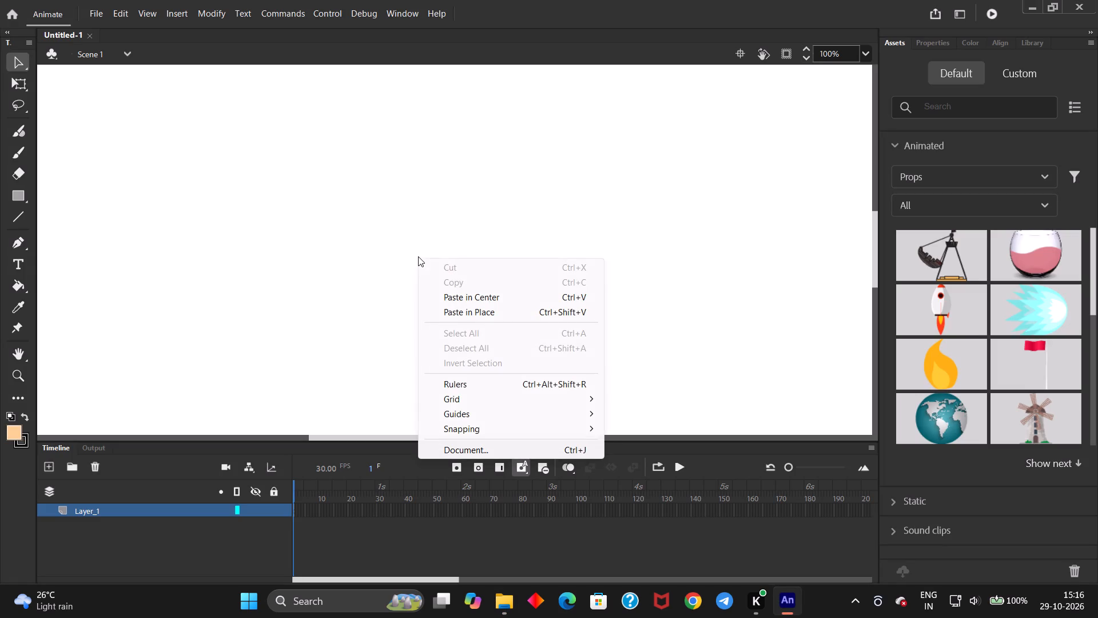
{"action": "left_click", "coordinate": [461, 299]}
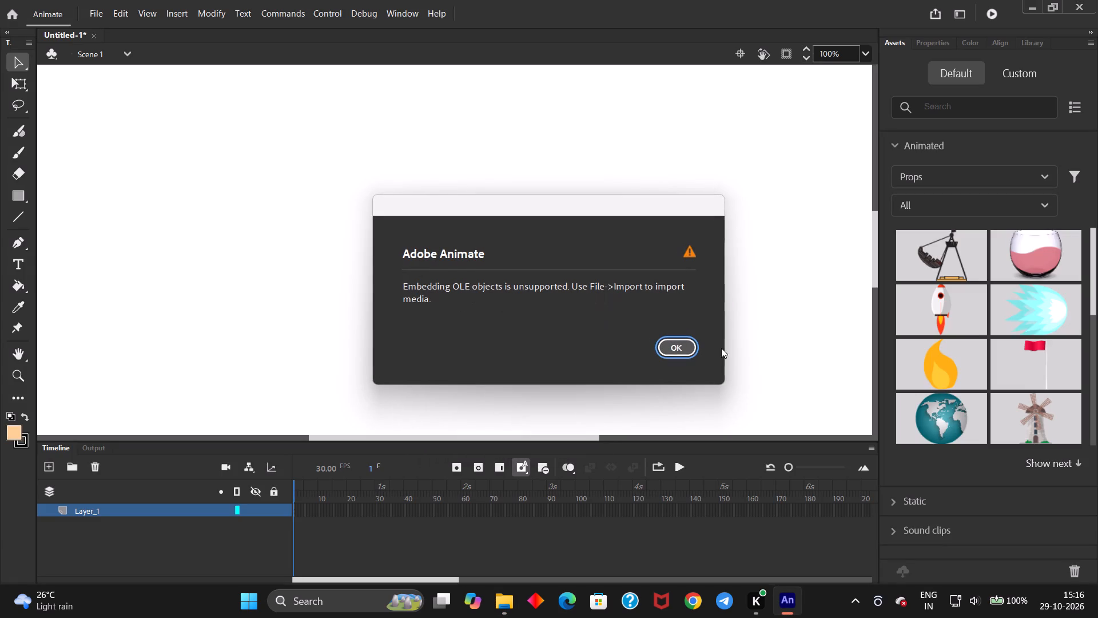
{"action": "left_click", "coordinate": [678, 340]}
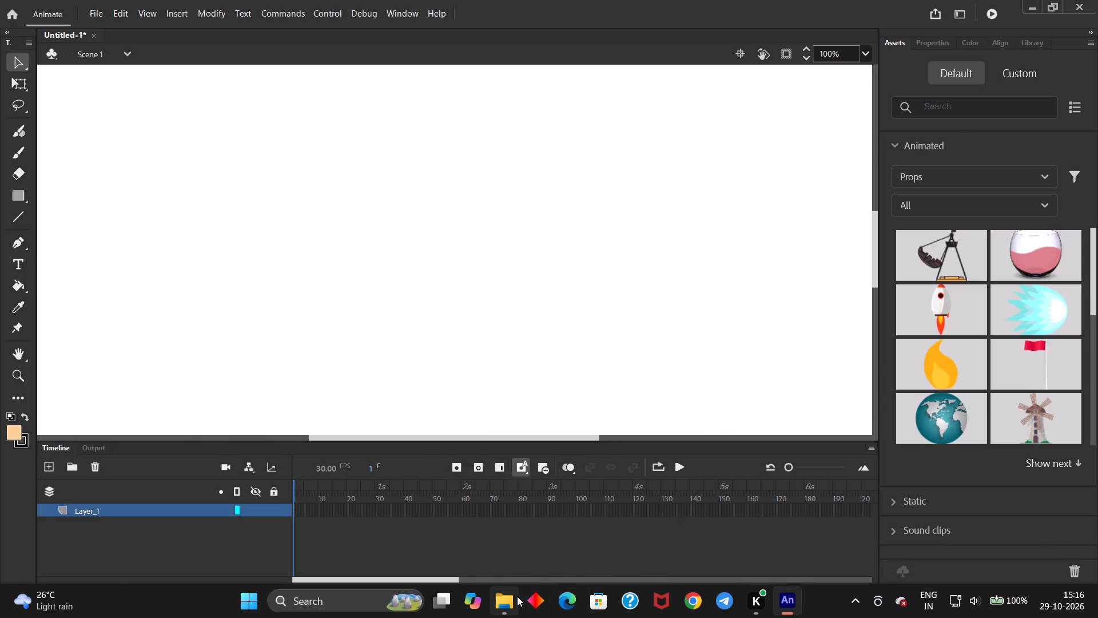
Switch back to File Explorer and select the Chicken Dum Biryani stall image again.
{"action": "left_click", "coordinate": [517, 596]}
{"action": "left_click", "coordinate": [190, 308]}
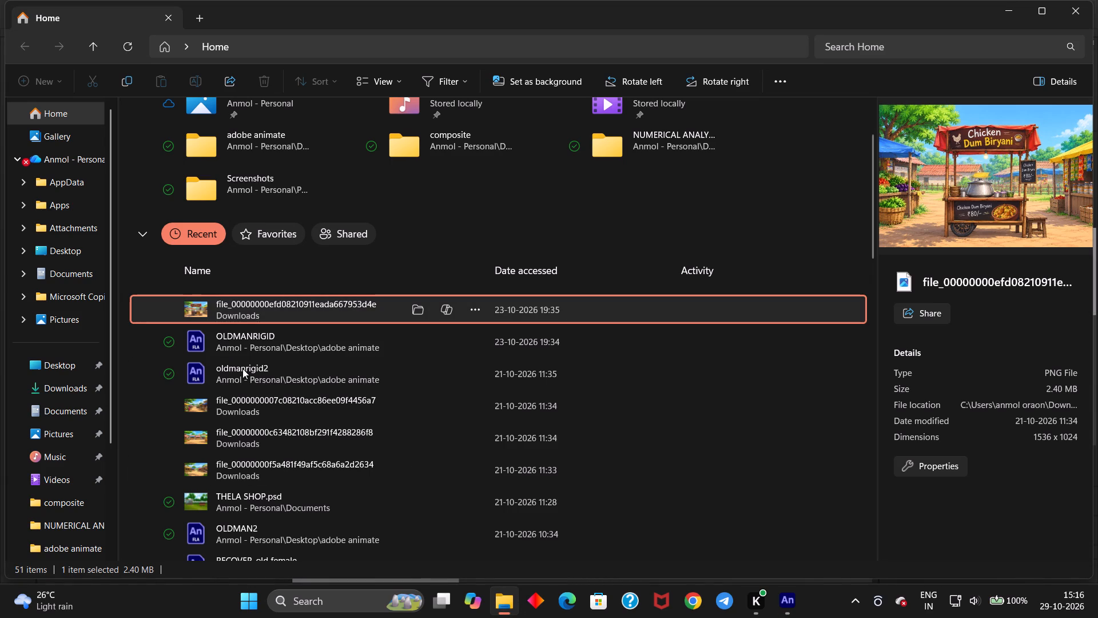
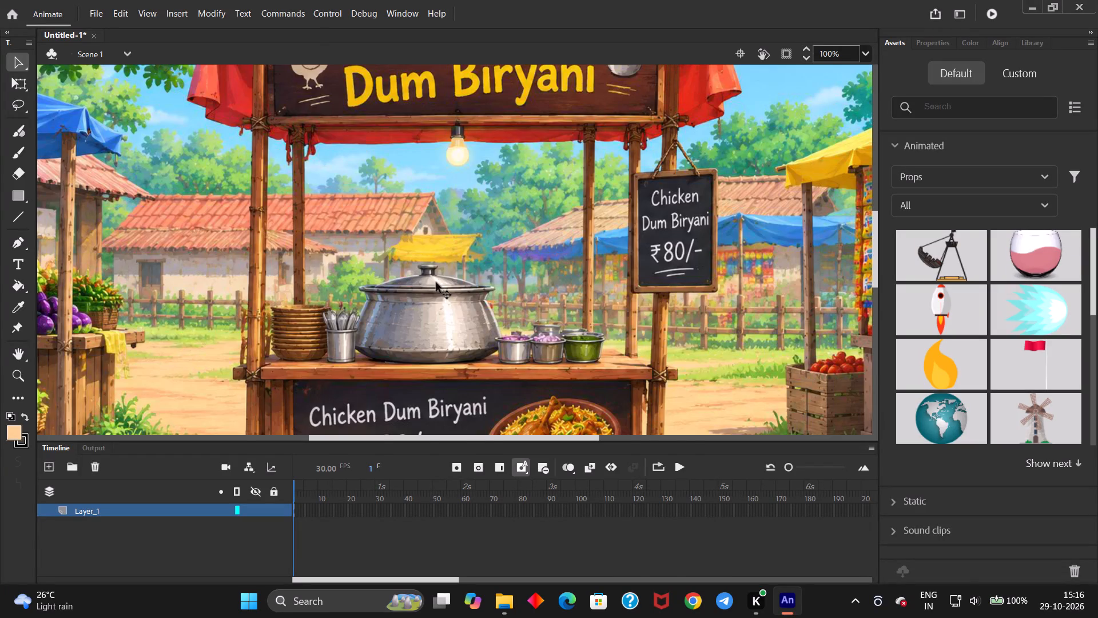
Add a new layer above Layer_1, which holds the biryani stall image.
{"action": "scroll", "coordinate": [438, 288], "scroll_direction": "down", "scroll_amount": 4}
{"action": "scroll", "coordinate": [438, 288], "scroll_direction": "up", "scroll_amount": 3}
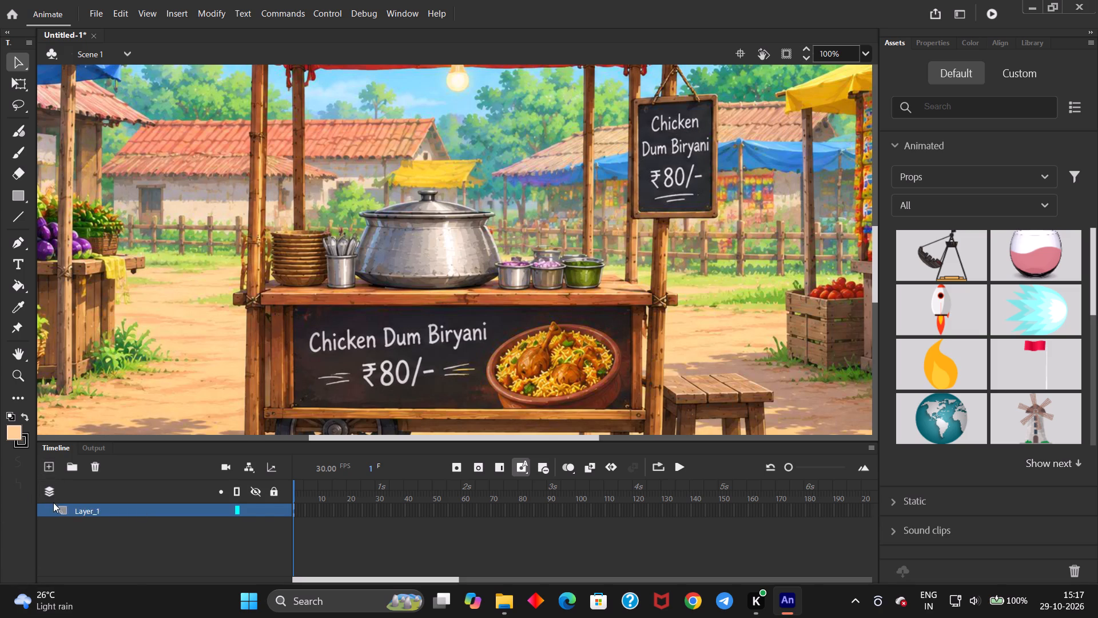
{"action": "left_click", "coordinate": [49, 464]}
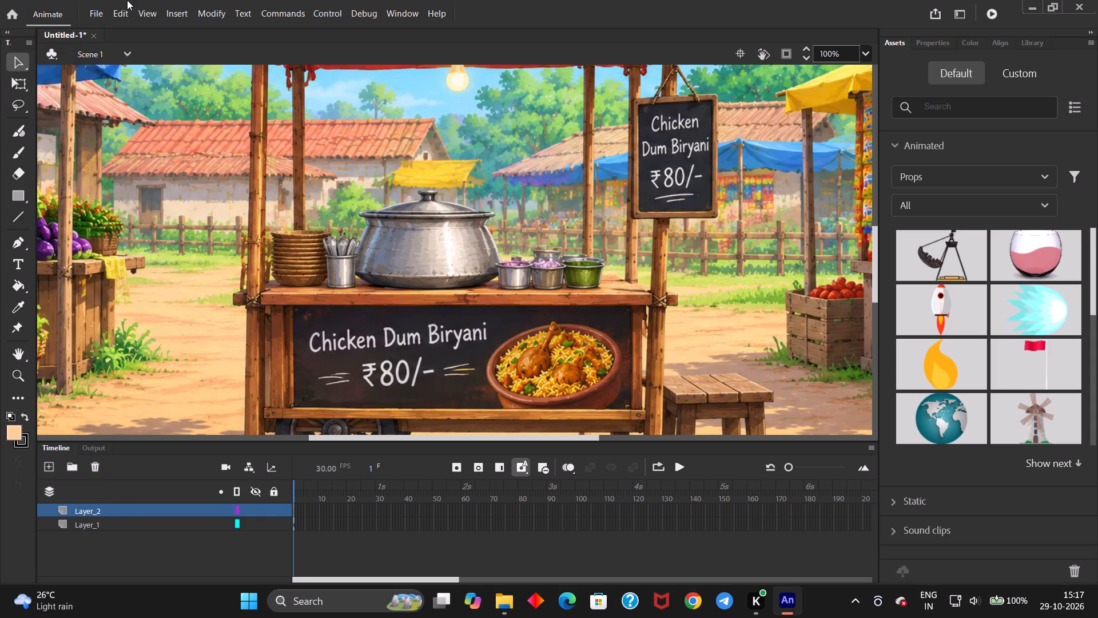
Open the OLDMAN2 file from the adobe animate folder on the Desktop.
{"action": "left_click", "coordinate": [102, 11]}
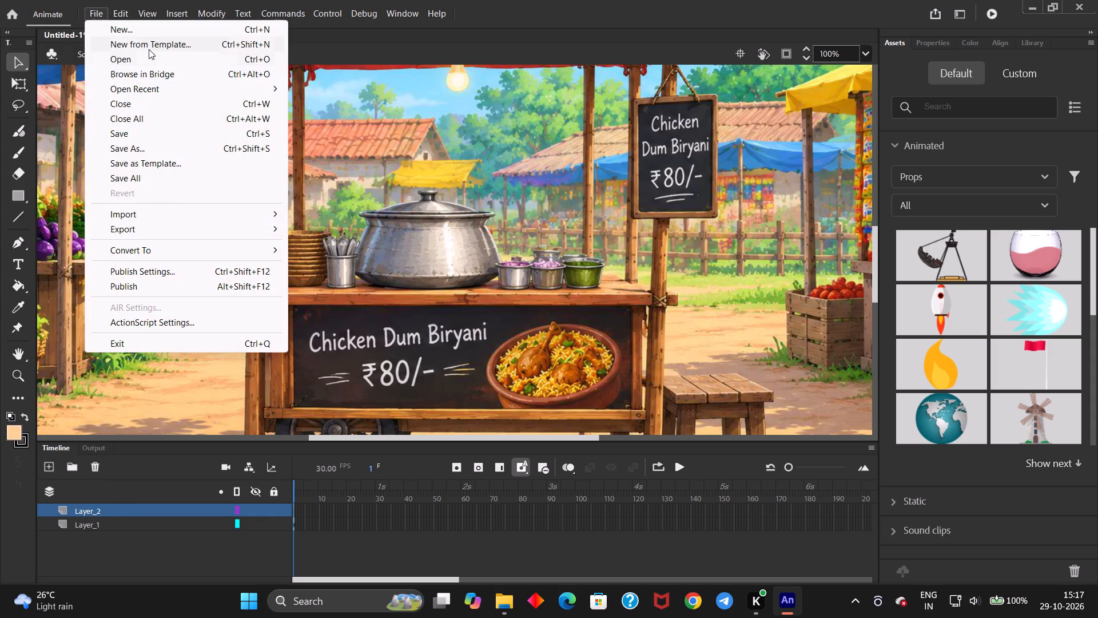
{"action": "left_click", "coordinate": [149, 57]}
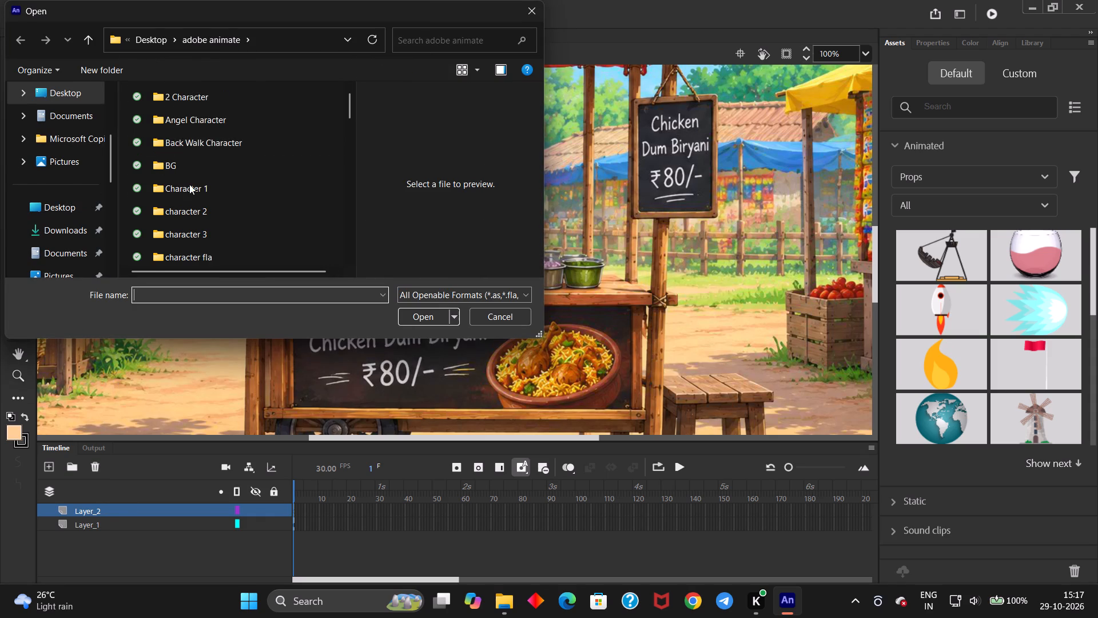
{"action": "scroll", "coordinate": [189, 185], "scroll_direction": "down", "scroll_amount": 19}
{"action": "scroll", "coordinate": [189, 188], "scroll_direction": "up", "scroll_amount": 2}
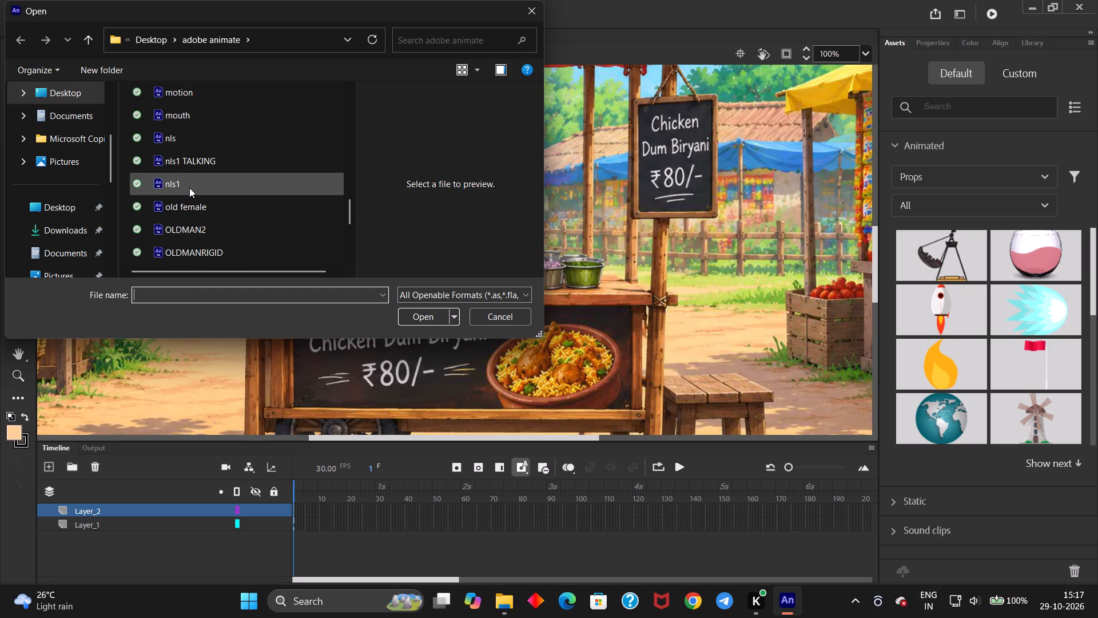
{"action": "double_click", "coordinate": [193, 224]}
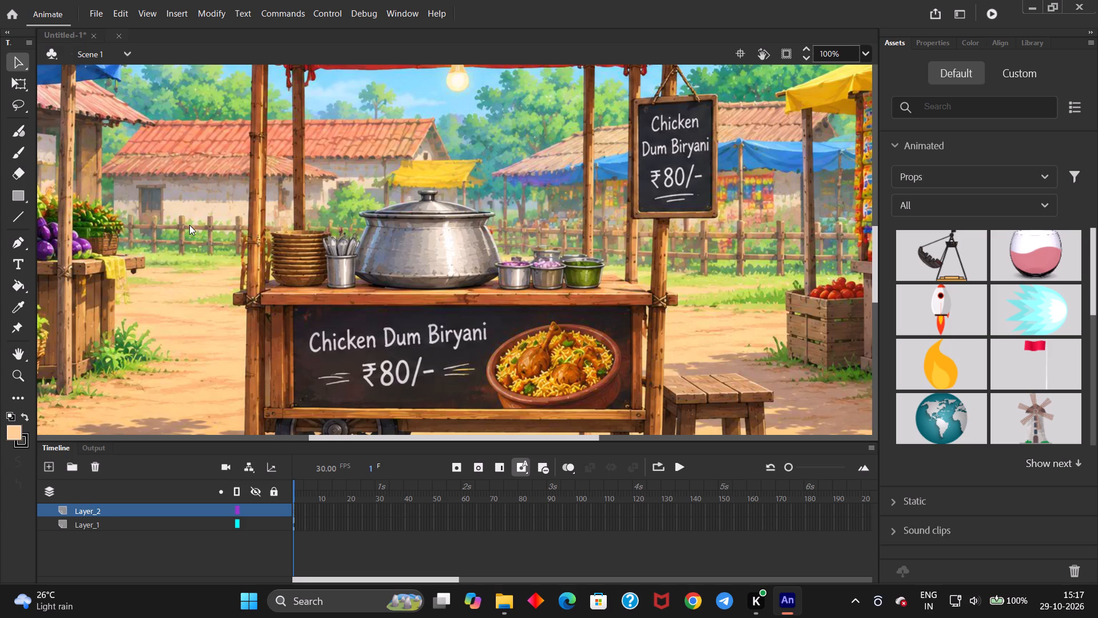
Copy the man in the blue shirt from OLDMAN2.fla and paste him in the centre of the Untitled-1 stage.
{"action": "right_click", "coordinate": [401, 231]}
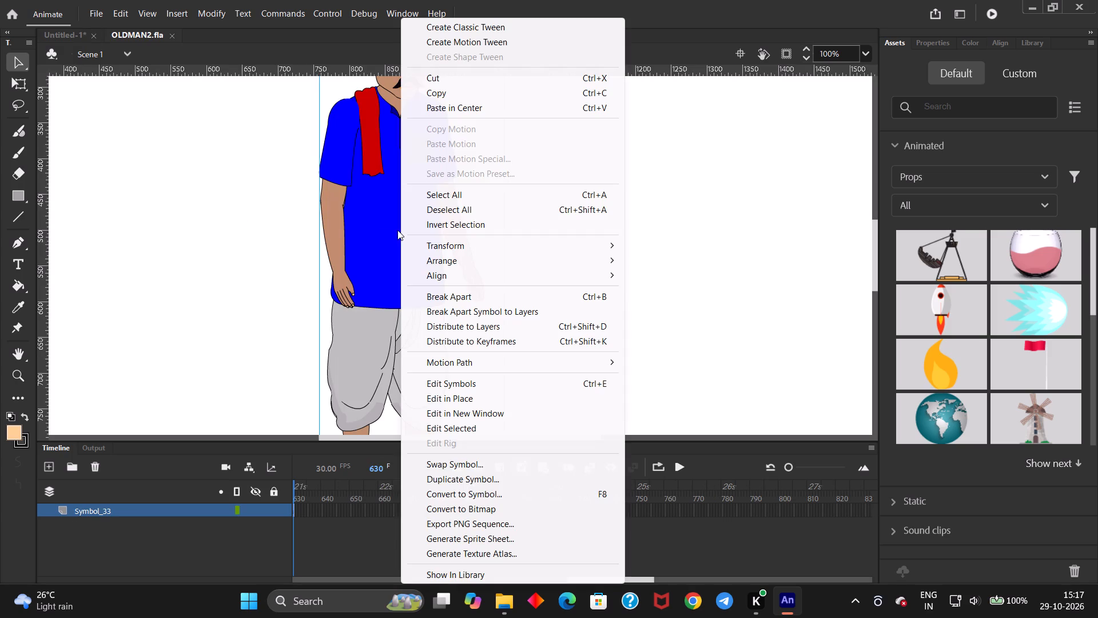
{"action": "left_click", "coordinate": [440, 93]}
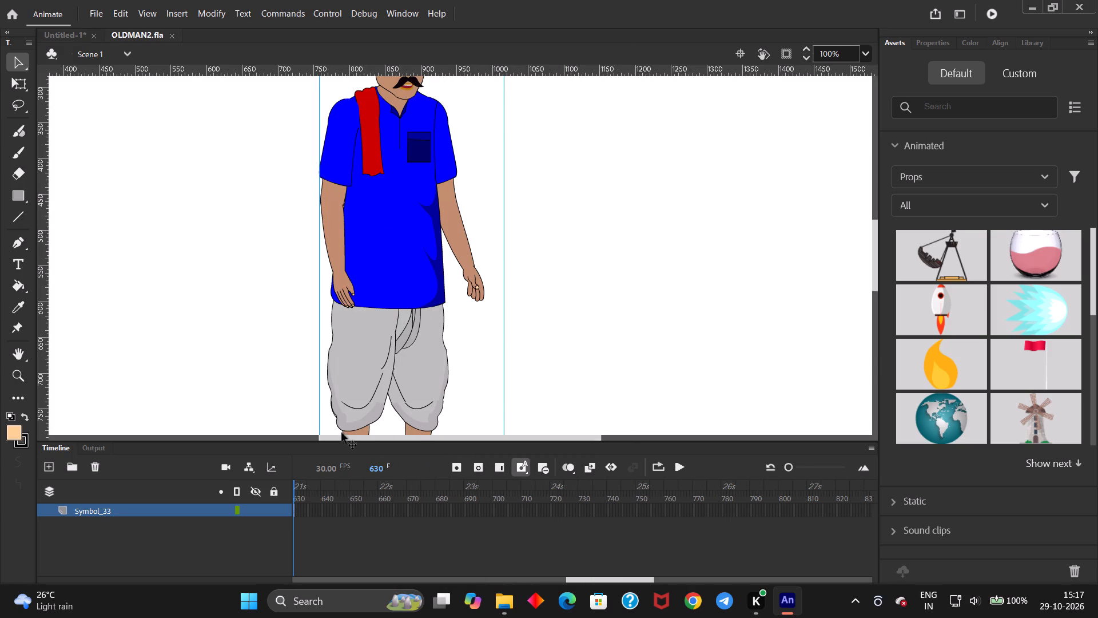
{"action": "left_click", "coordinate": [72, 26]}
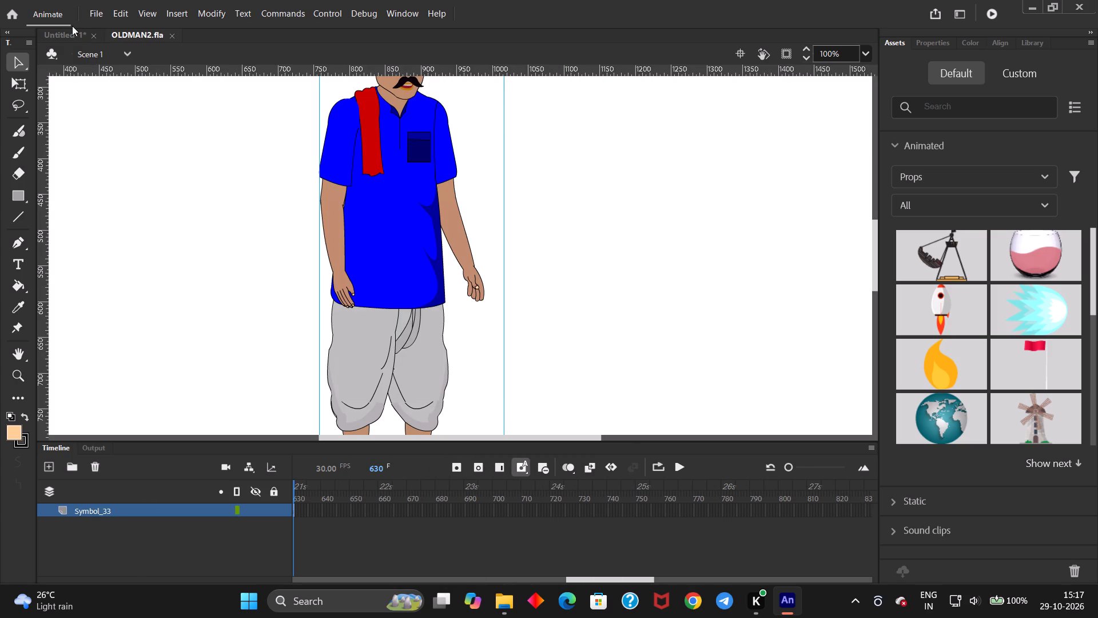
{"action": "left_click", "coordinate": [72, 31]}
{"action": "right_click", "coordinate": [444, 260]}
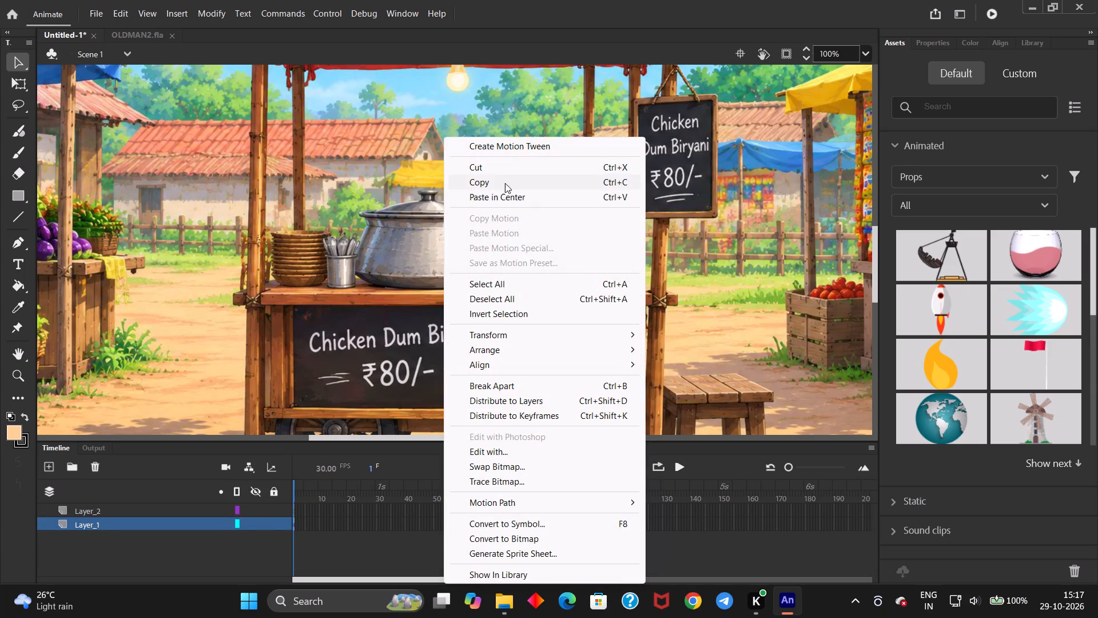
{"action": "left_click", "coordinate": [491, 201]}
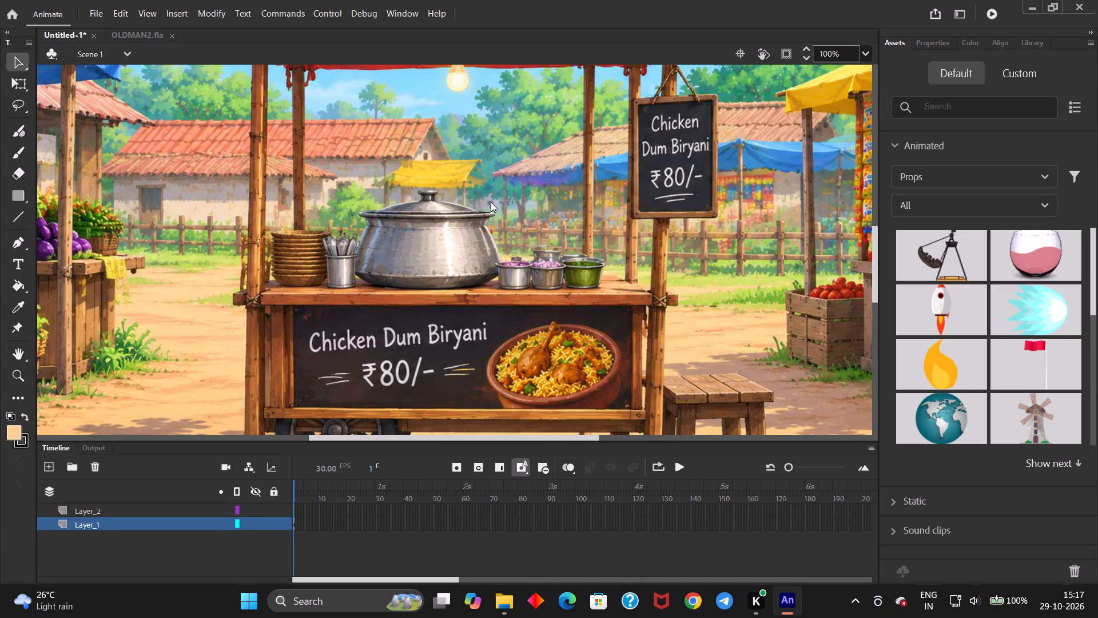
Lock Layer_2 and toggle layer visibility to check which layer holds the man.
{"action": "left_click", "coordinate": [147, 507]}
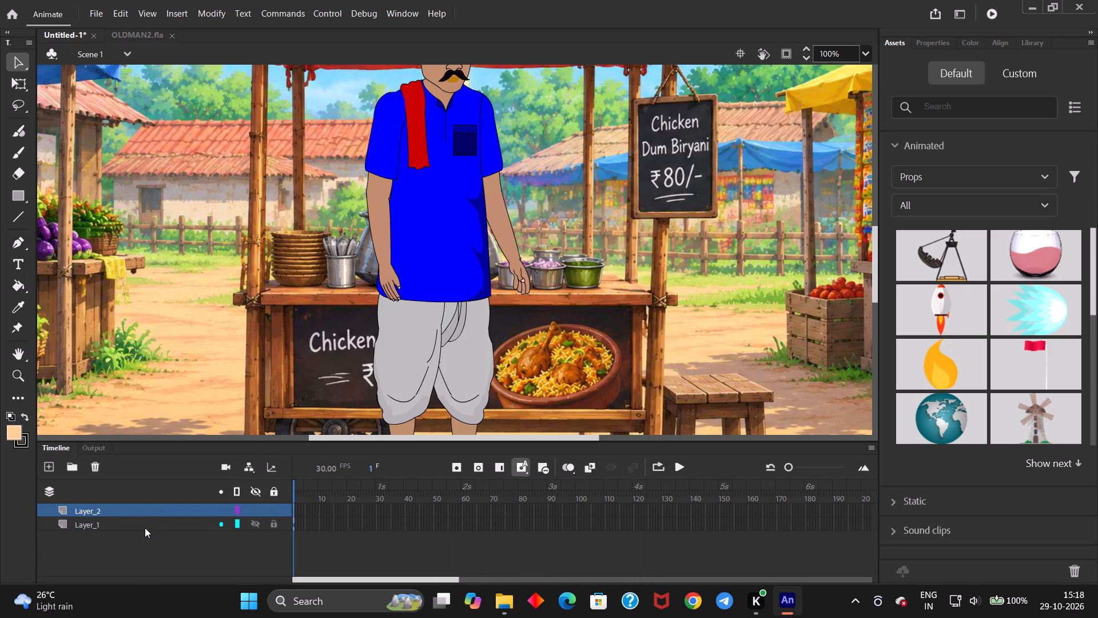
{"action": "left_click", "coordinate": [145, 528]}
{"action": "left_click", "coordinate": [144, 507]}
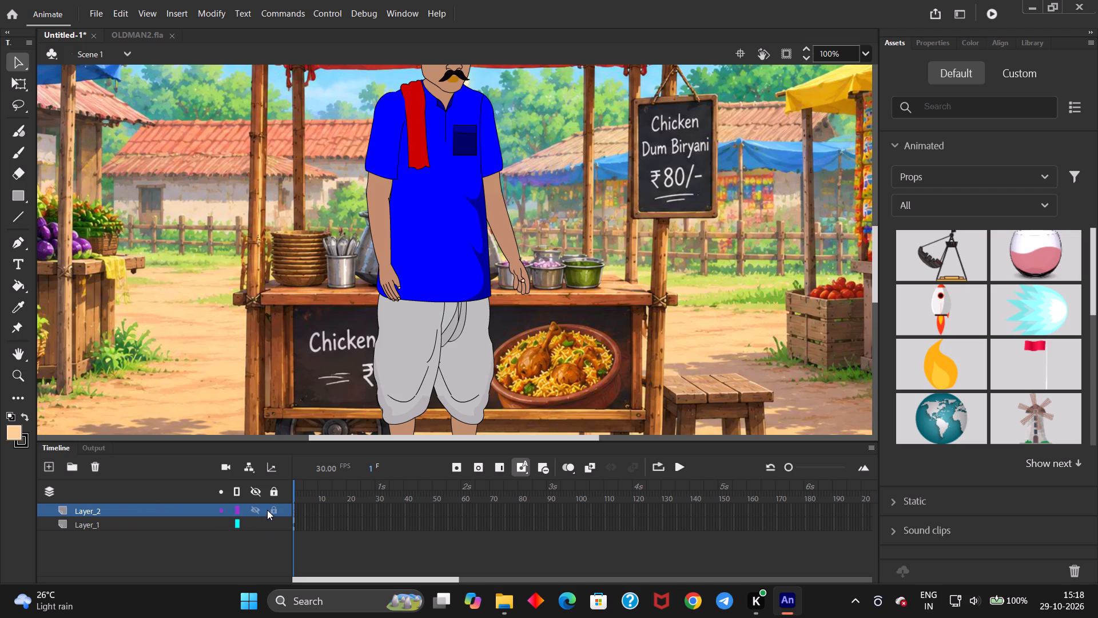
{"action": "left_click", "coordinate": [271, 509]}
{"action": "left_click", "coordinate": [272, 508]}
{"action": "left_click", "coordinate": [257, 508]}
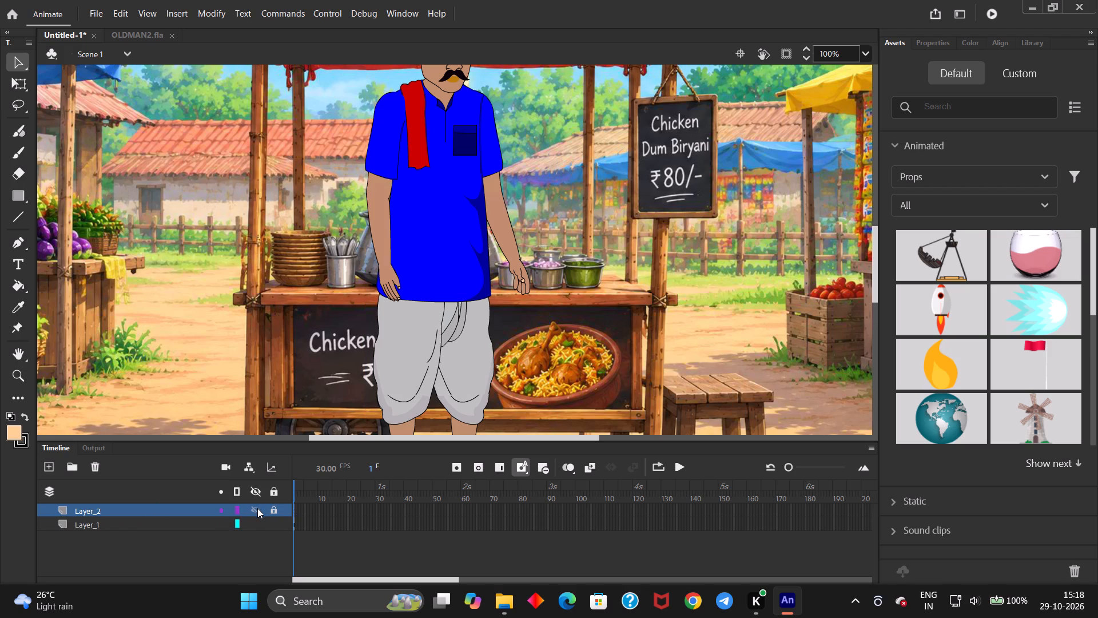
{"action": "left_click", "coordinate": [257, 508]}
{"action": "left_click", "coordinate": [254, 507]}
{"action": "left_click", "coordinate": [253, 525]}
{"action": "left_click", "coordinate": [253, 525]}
Cut the man from Layer_1.
{"action": "left_click", "coordinate": [419, 246]}
{"action": "right_click", "coordinate": [417, 244]}
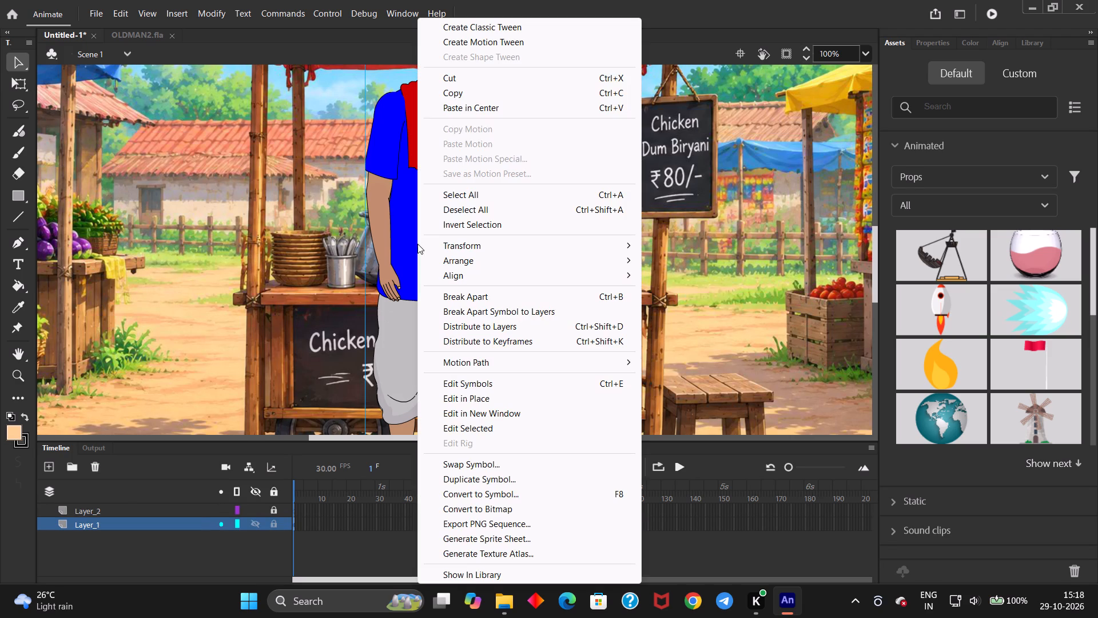
{"action": "left_click", "coordinate": [462, 78]}
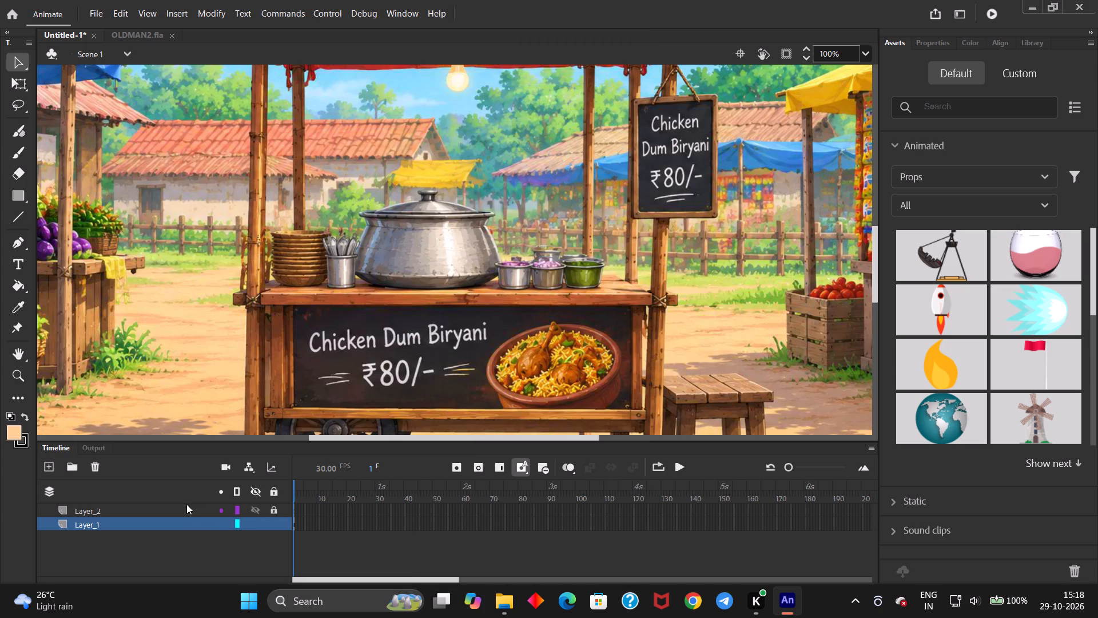
Lock Layer_1 with the stall image and make Layer_2 the active, unlocked layer.
{"action": "left_click", "coordinate": [185, 512]}
{"action": "right_click", "coordinate": [440, 202]}
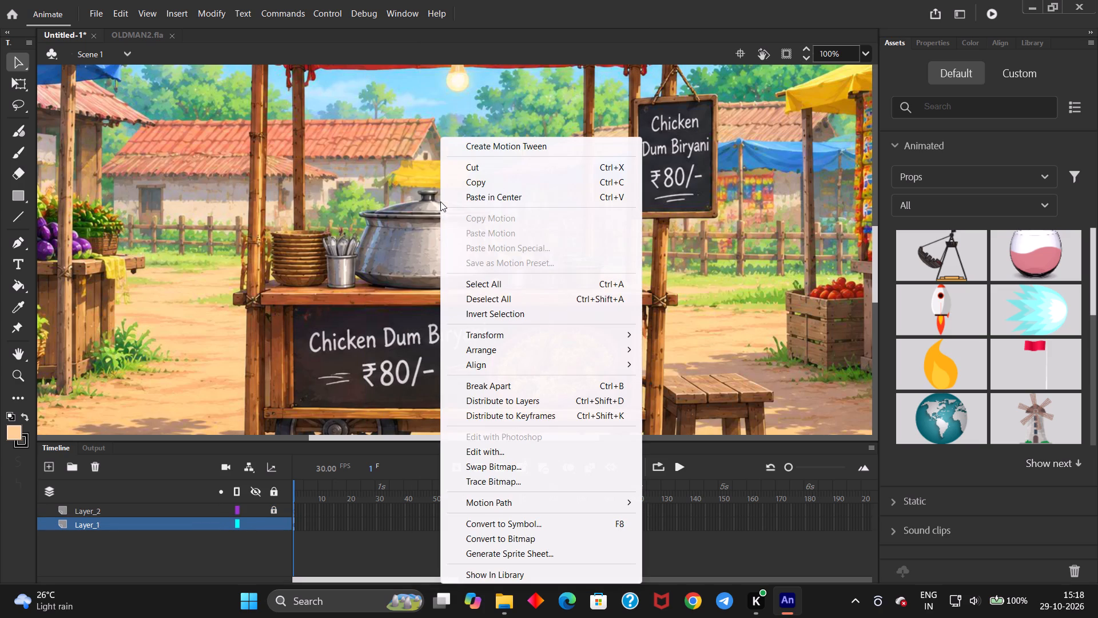
{"action": "left_click", "coordinate": [192, 508]}
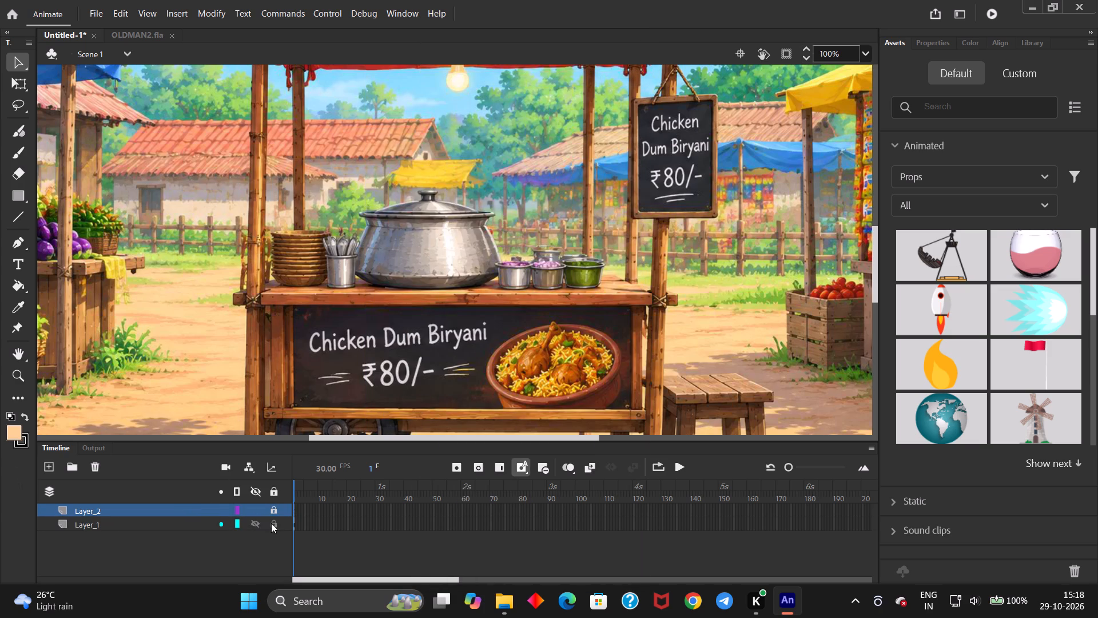
{"action": "left_click", "coordinate": [271, 523]}
{"action": "left_click", "coordinate": [195, 507]}
{"action": "left_click", "coordinate": [273, 510]}
Paste the man in the centre on Layer_2 and move him down and slightly right in front of the stall counter.
{"action": "right_click", "coordinate": [400, 249]}
{"action": "left_click", "coordinate": [449, 292]}
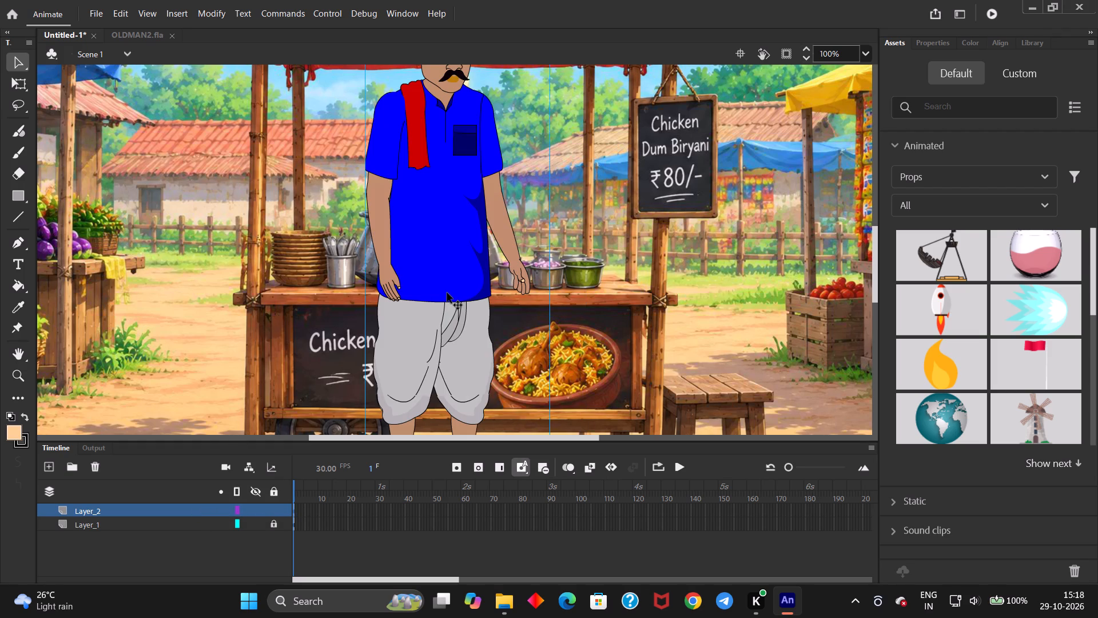
{"action": "left_click_drag", "start_coordinate": [445, 195], "coordinate": [487, 272]}
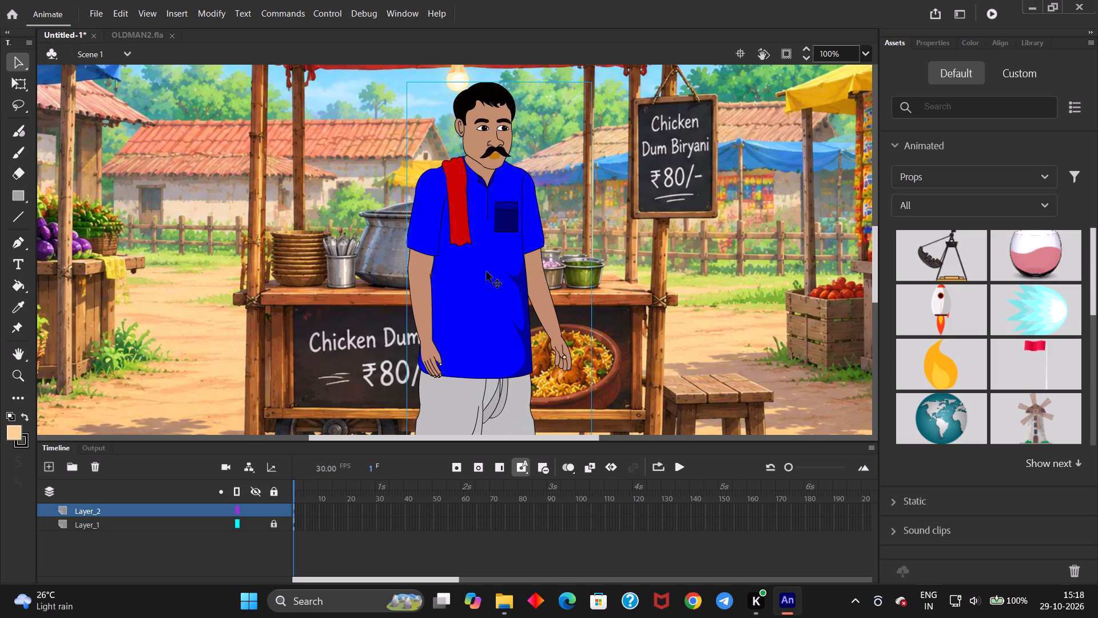
Rename Layer_2 as man.
{"action": "double_click", "coordinate": [106, 509]}
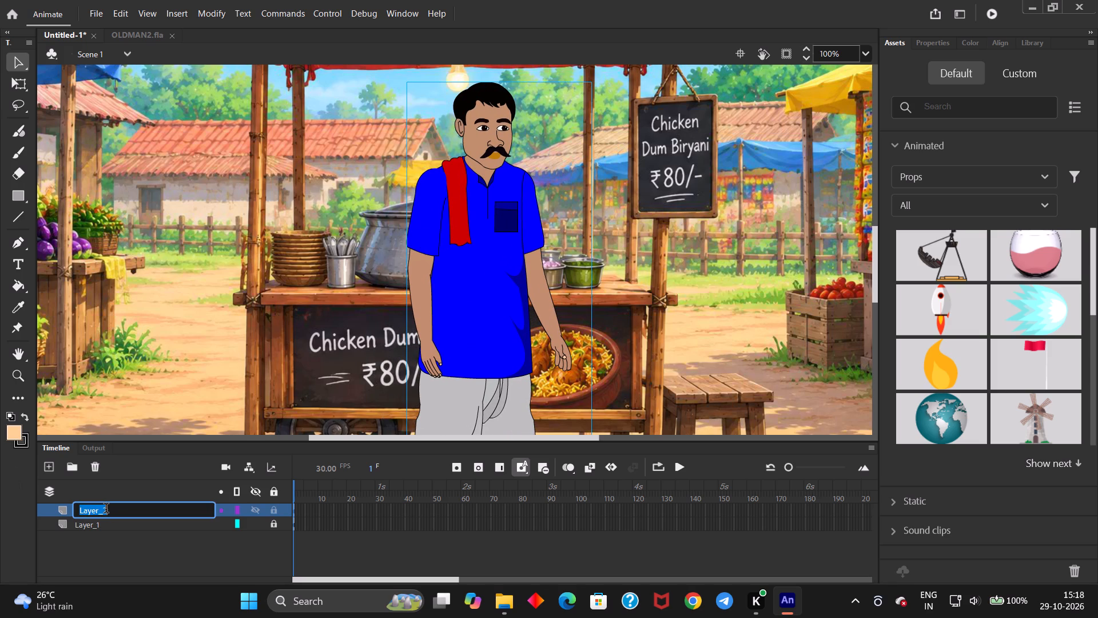
{"action": "key", "text": "BackSpace"}
{"action": "key", "text": "BackSpace"}
{"action": "type", "text": "ma"}
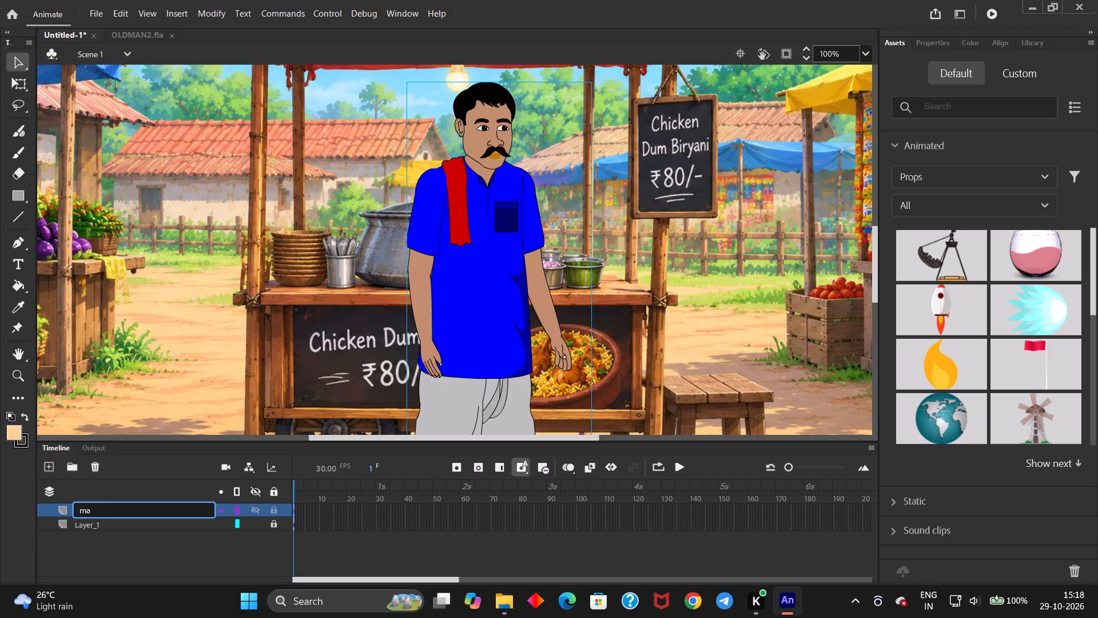
{"action": "key", "text": "n"}
{"action": "left_click", "coordinate": [266, 284]}
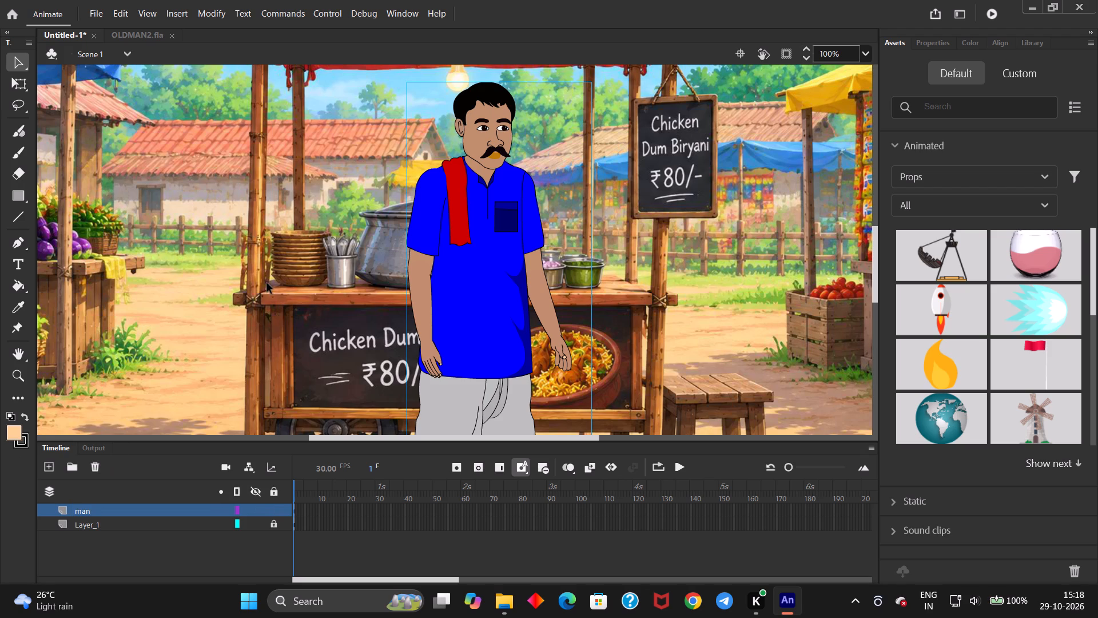
Add a new layer above the man layer and try to name it masking.
{"action": "left_click", "coordinate": [46, 464]}
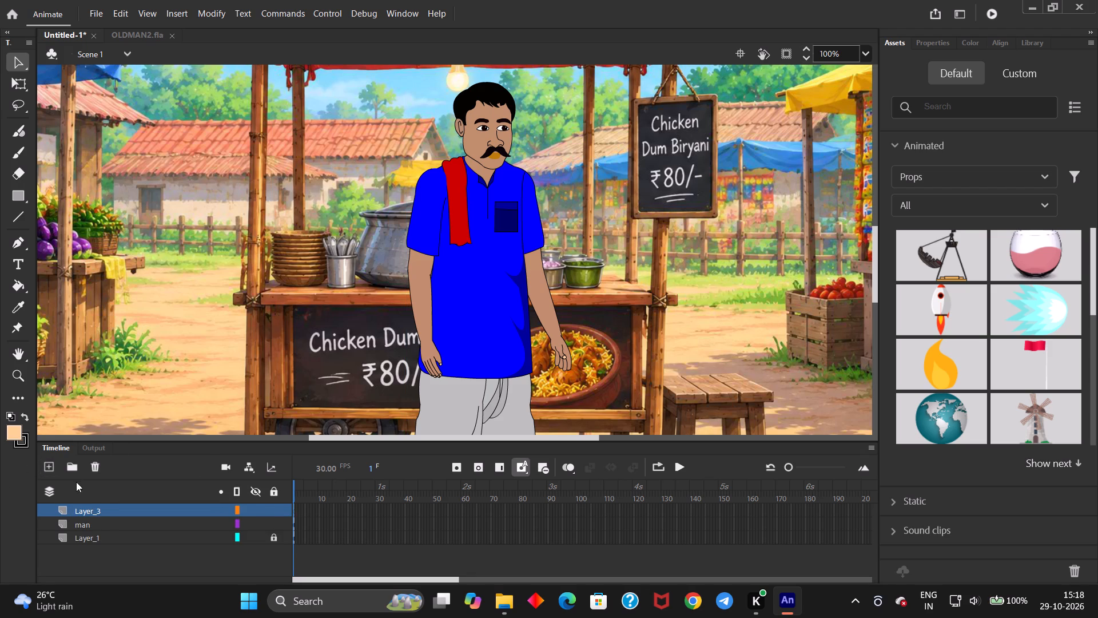
{"action": "left_click", "coordinate": [102, 512]}
{"action": "double_click", "coordinate": [102, 510]}
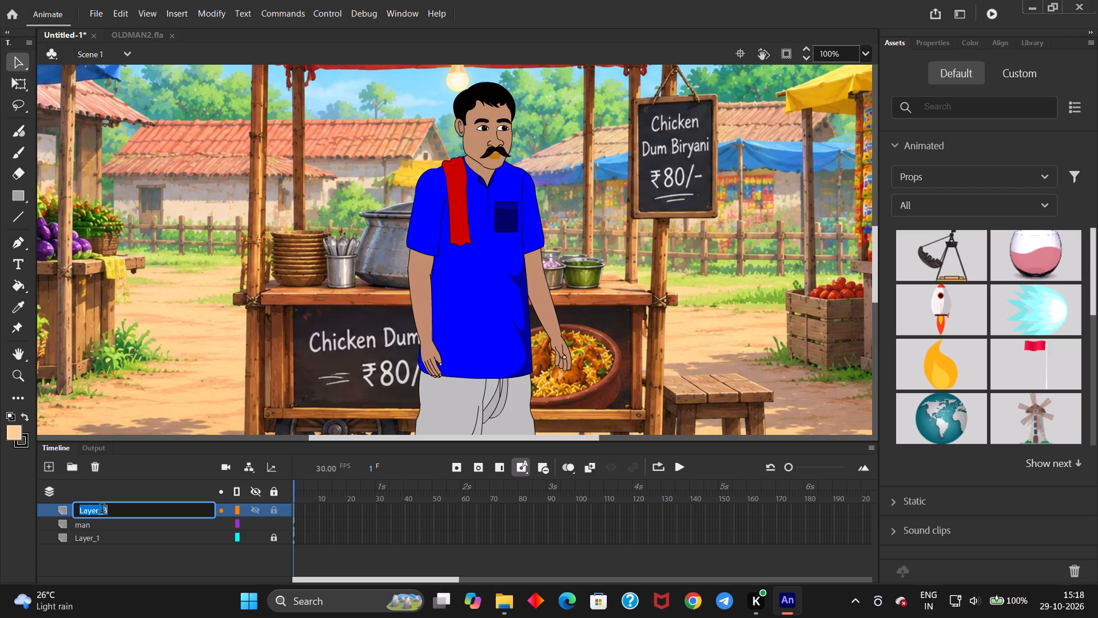
{"action": "key", "text": "BackSpace"}
{"action": "key", "text": "m"}
{"action": "type", "text": "as"}
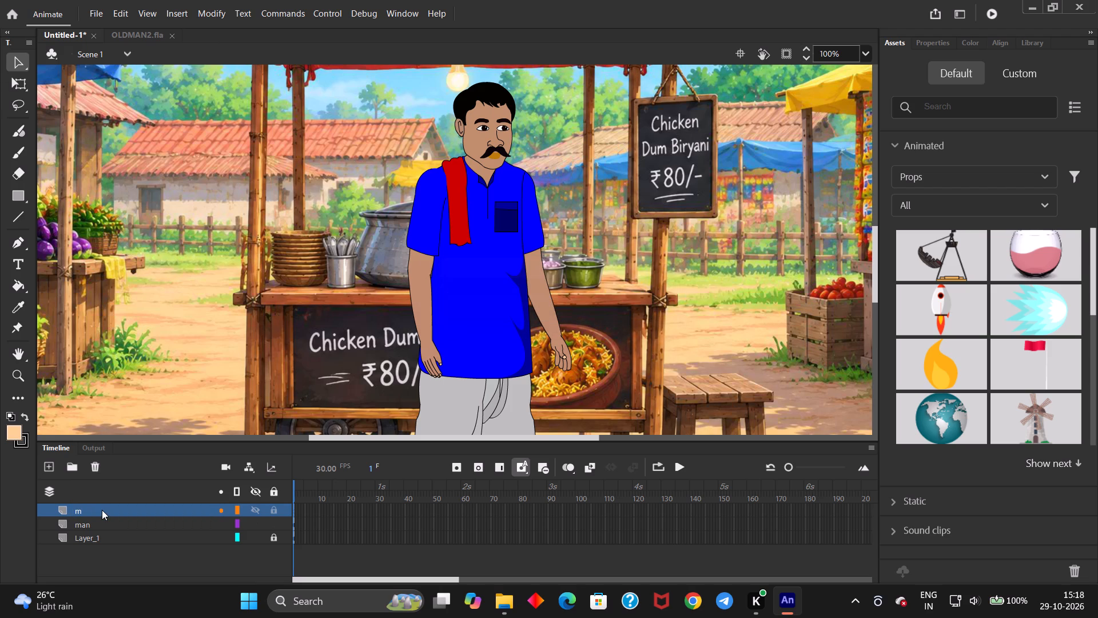
{"action": "type", "text": "ki"}
{"action": "type", "text": "ng"}
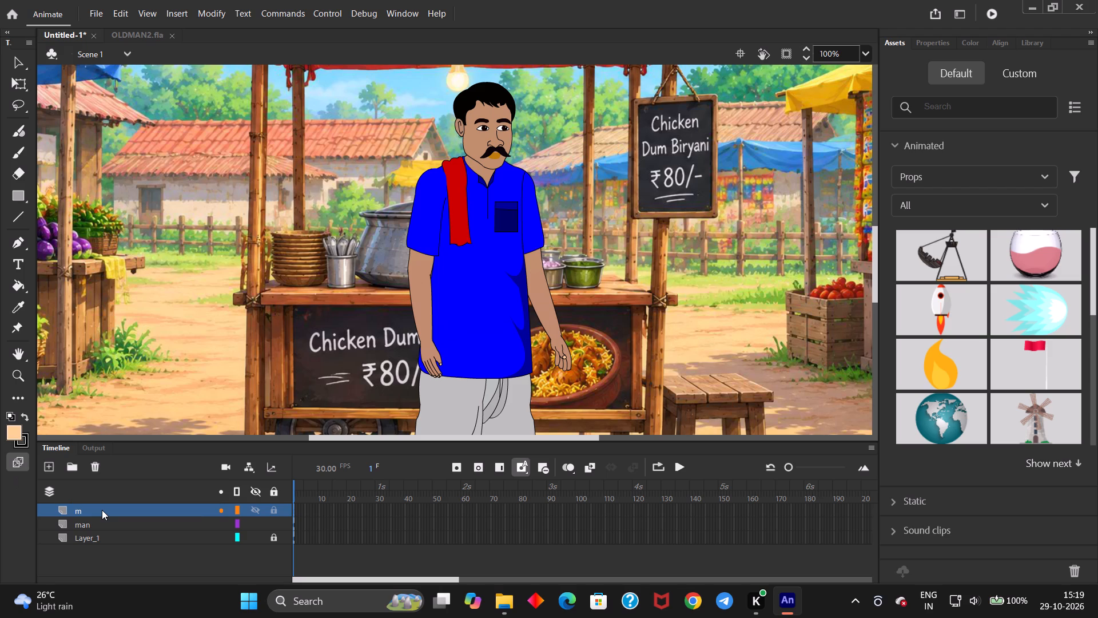
{"action": "left_click", "coordinate": [334, 326]}
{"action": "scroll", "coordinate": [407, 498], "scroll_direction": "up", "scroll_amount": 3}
Move the man away from the front of the stall to the open ground beside its left post.
{"action": "left_click_drag", "start_coordinate": [788, 466], "coordinate": [824, 459]}
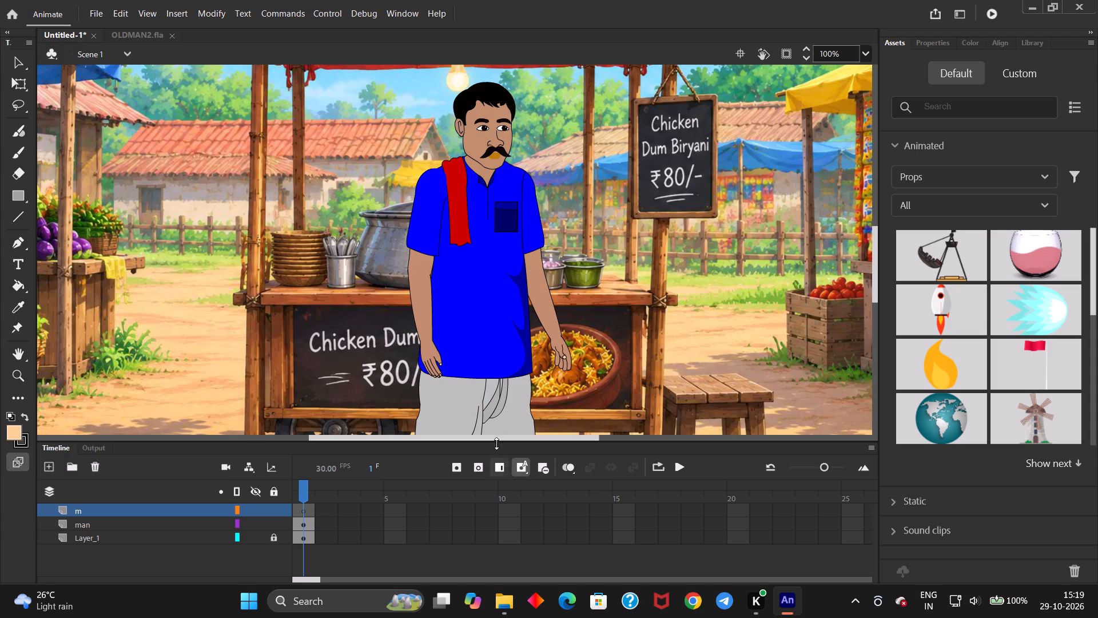
{"action": "left_click", "coordinate": [483, 266]}
{"action": "left_click_drag", "start_coordinate": [483, 266], "coordinate": [317, 227]}
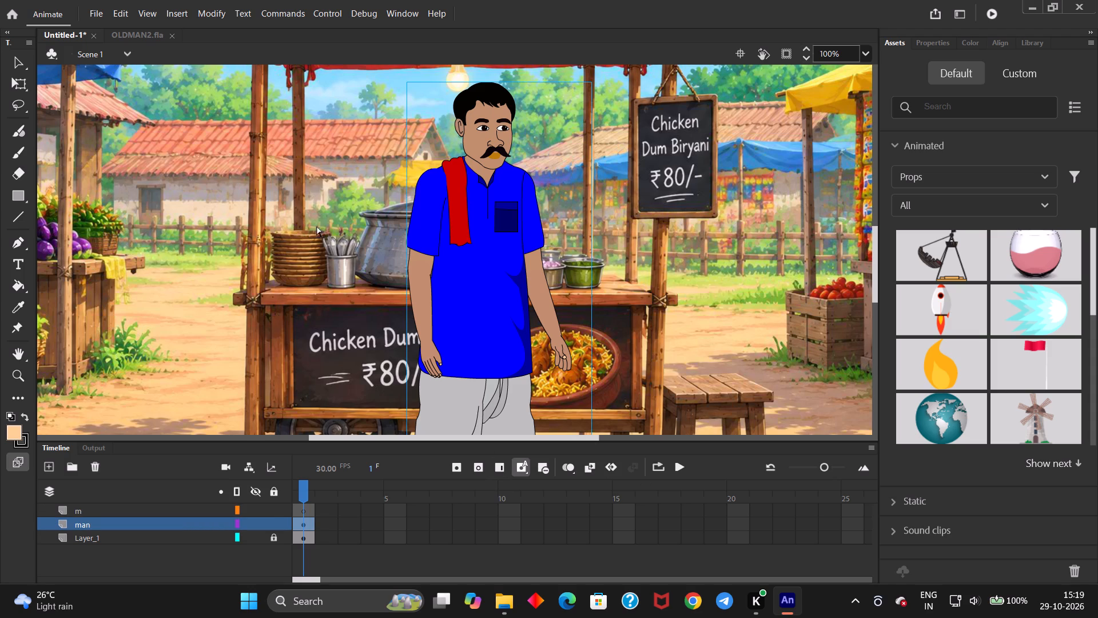
{"action": "left_click_drag", "start_coordinate": [317, 227], "coordinate": [157, 227]}
{"action": "left_click_drag", "start_coordinate": [471, 256], "coordinate": [407, 249]}
{"action": "left_click_drag", "start_coordinate": [407, 249], "coordinate": [383, 249]}
{"action": "left_click", "coordinate": [19, 56]}
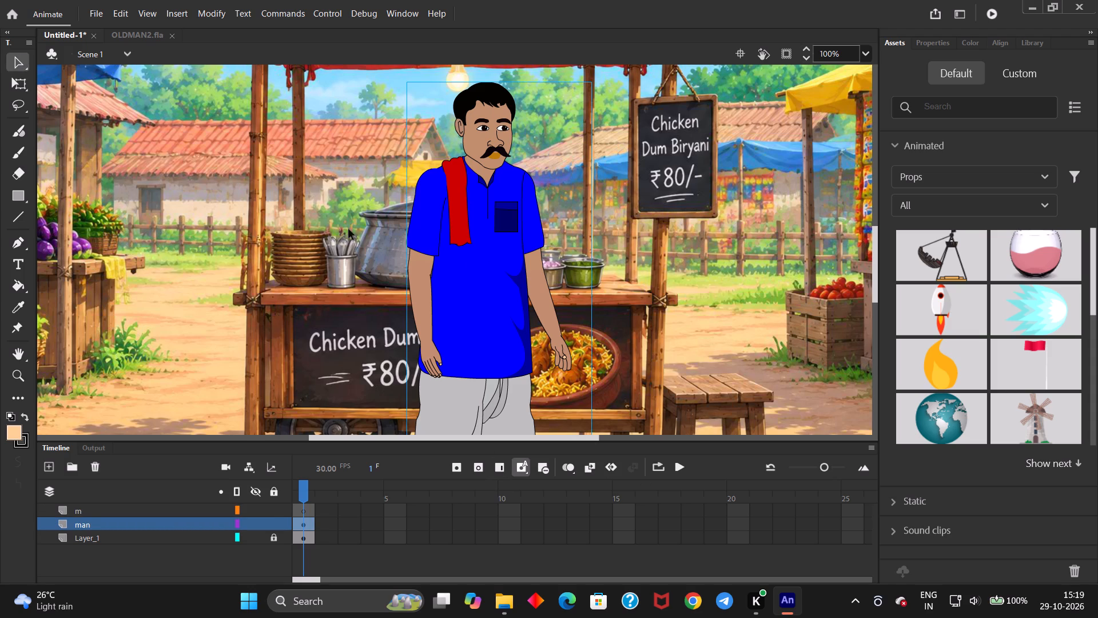
{"action": "left_click_drag", "start_coordinate": [446, 266], "coordinate": [93, 237]}
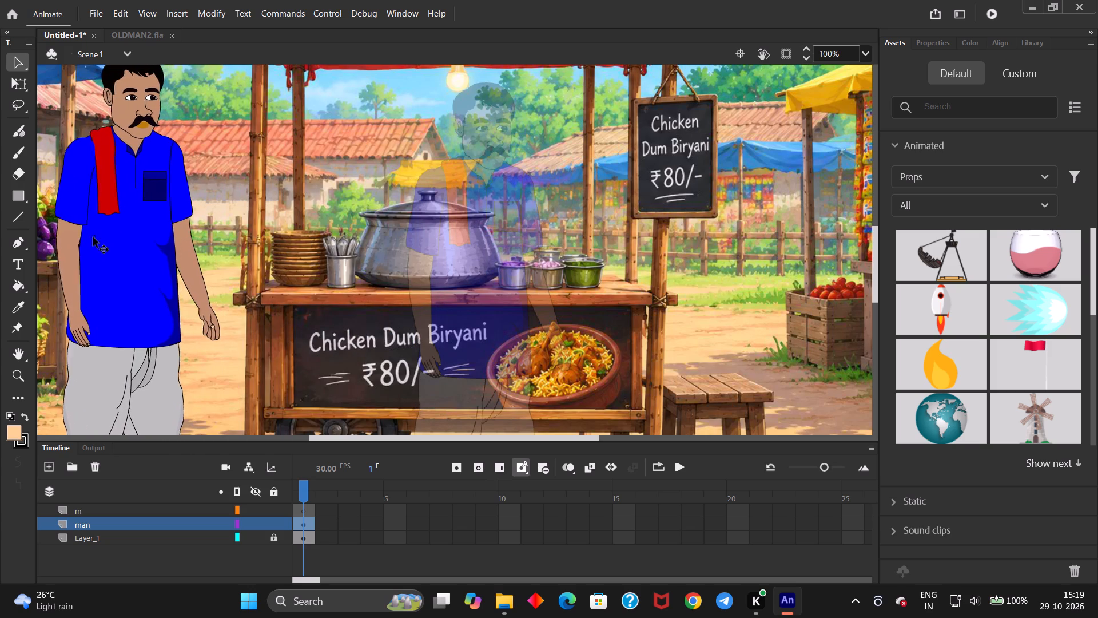
{"action": "left_click_drag", "start_coordinate": [93, 237], "coordinate": [91, 237]}
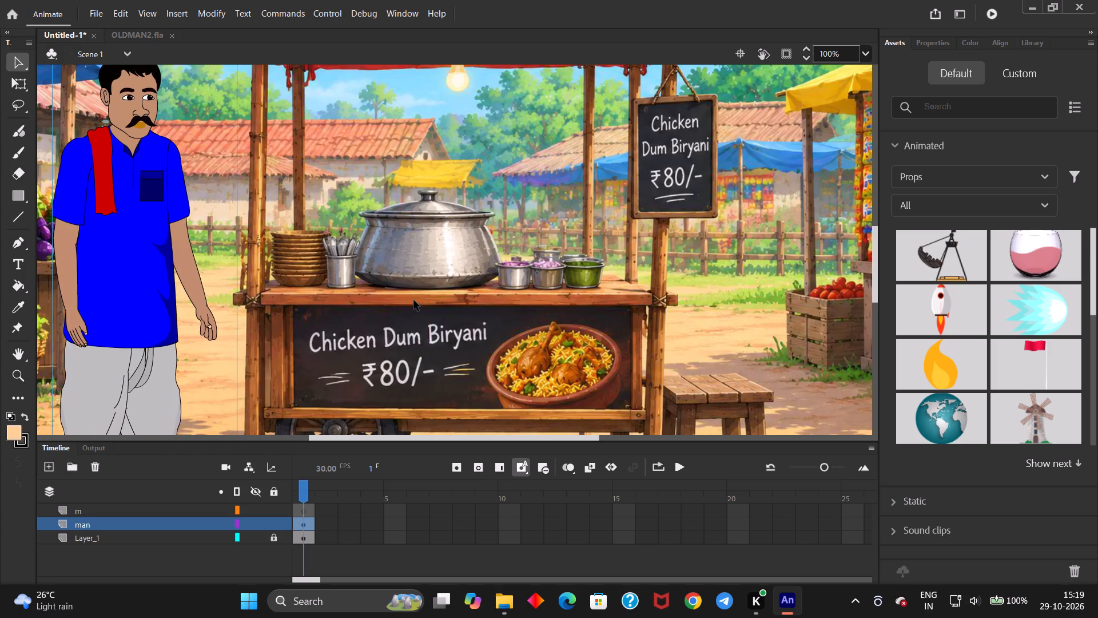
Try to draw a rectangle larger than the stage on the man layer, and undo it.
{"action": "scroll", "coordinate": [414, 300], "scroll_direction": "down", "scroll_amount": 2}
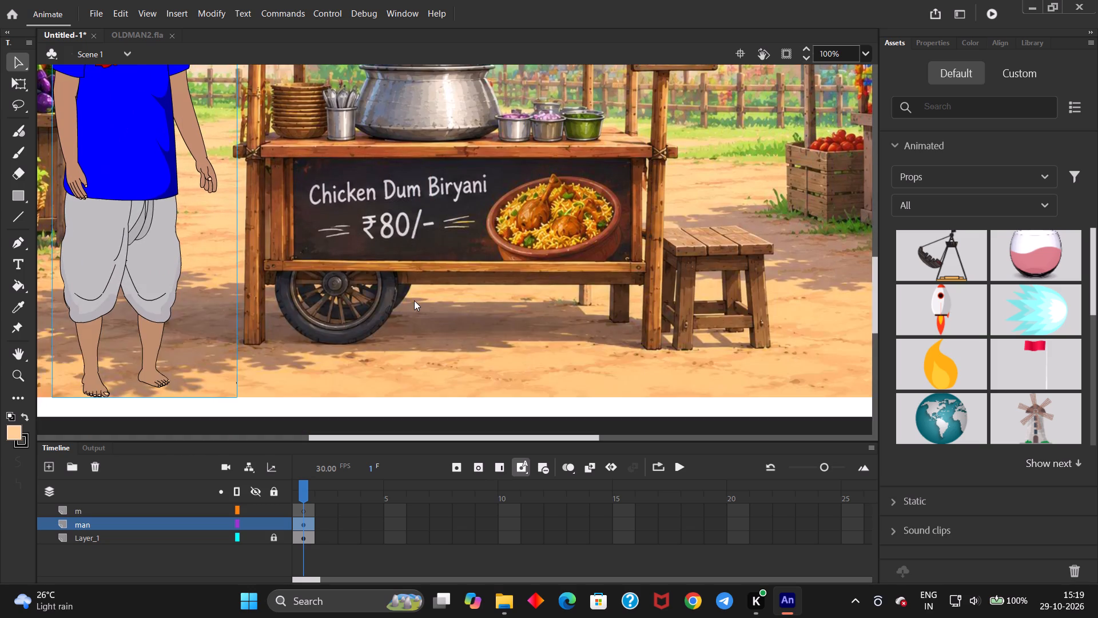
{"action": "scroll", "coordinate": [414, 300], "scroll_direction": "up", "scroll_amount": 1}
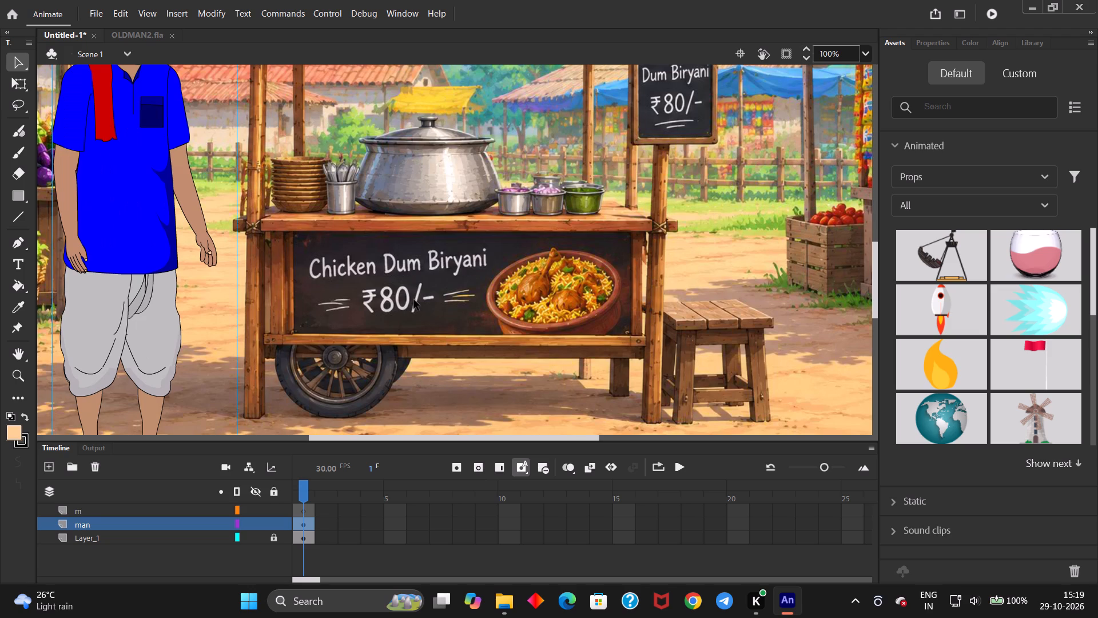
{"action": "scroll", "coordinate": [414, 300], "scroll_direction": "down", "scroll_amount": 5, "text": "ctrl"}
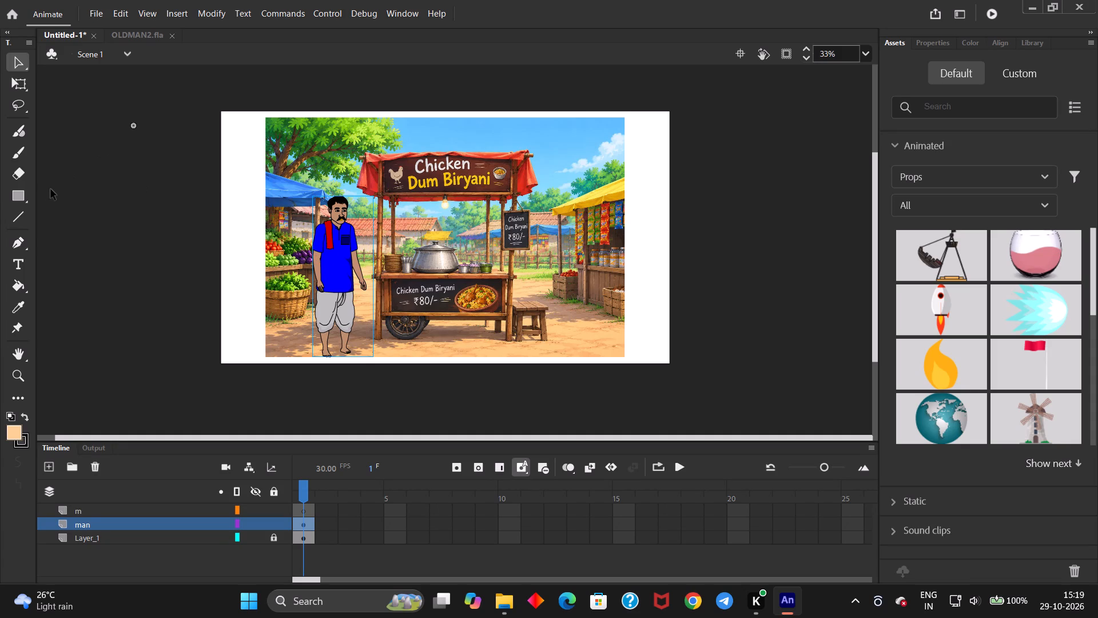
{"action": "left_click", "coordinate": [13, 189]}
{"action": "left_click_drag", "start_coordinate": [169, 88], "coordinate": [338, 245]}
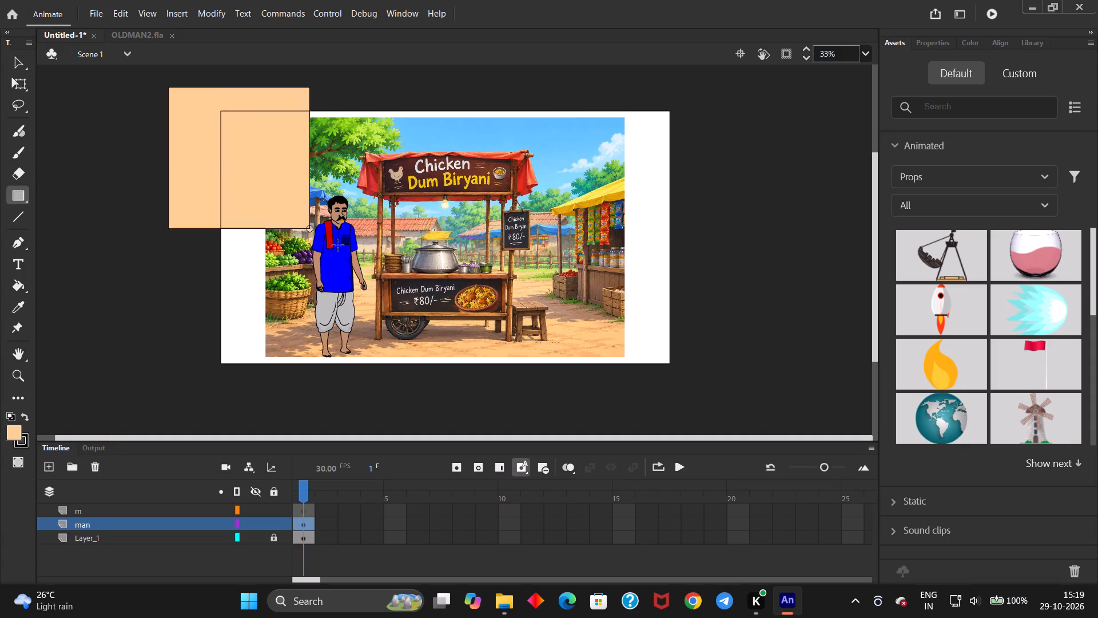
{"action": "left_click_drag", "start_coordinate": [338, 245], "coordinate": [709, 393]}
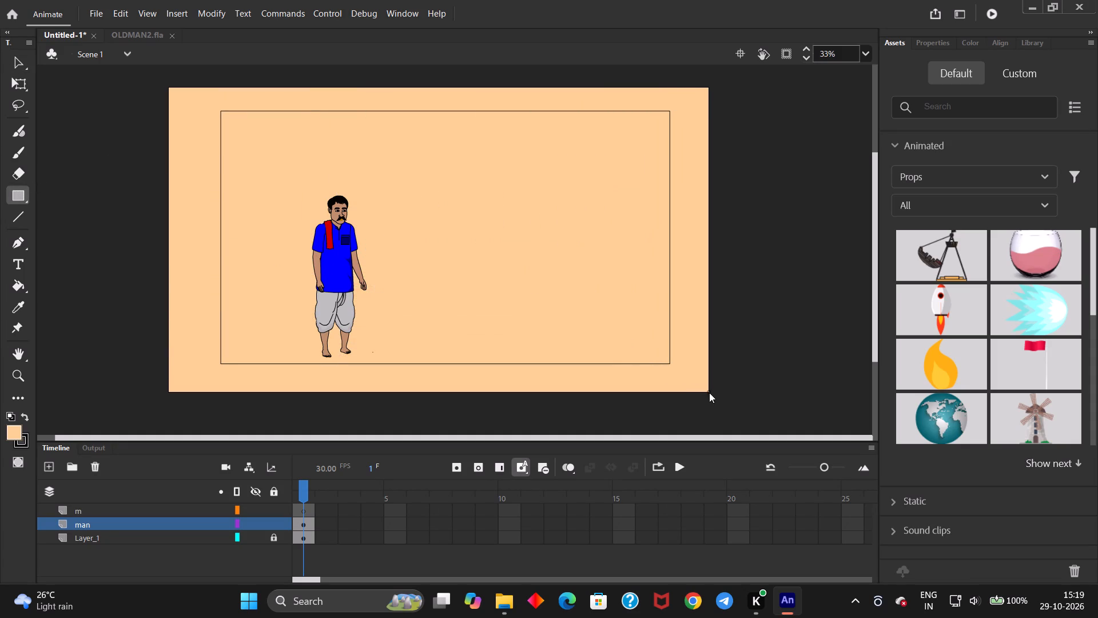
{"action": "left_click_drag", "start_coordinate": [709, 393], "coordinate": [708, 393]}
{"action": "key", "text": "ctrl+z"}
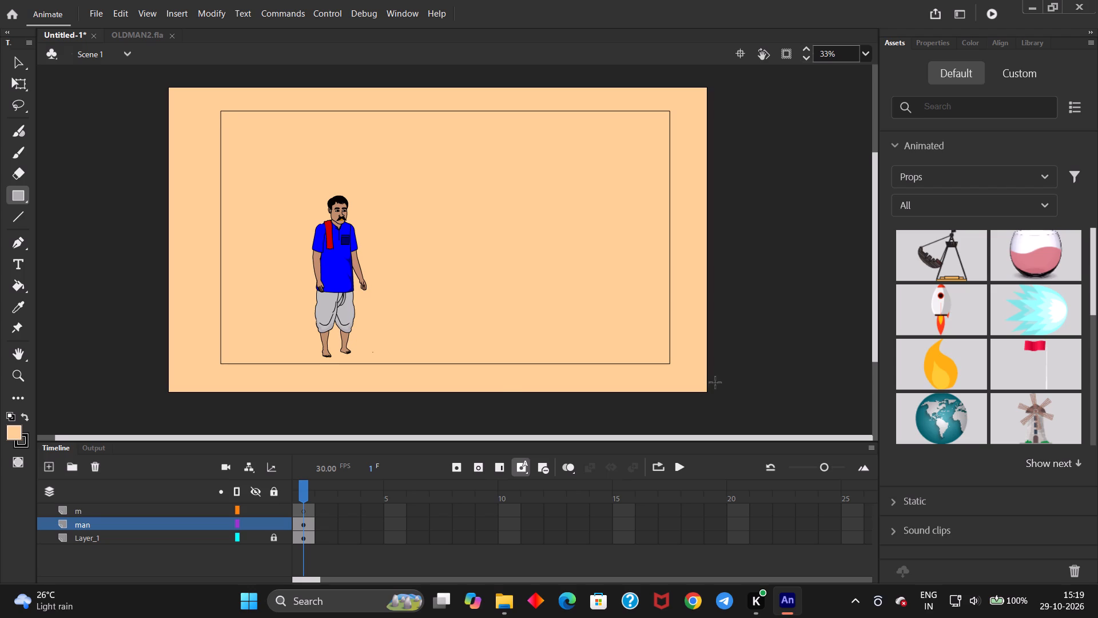
On the m layer, draw a rectangle about 2063 by 1250 px around the whole stage and delete its fill, keeping the outline.
{"action": "left_click", "coordinate": [169, 508]}
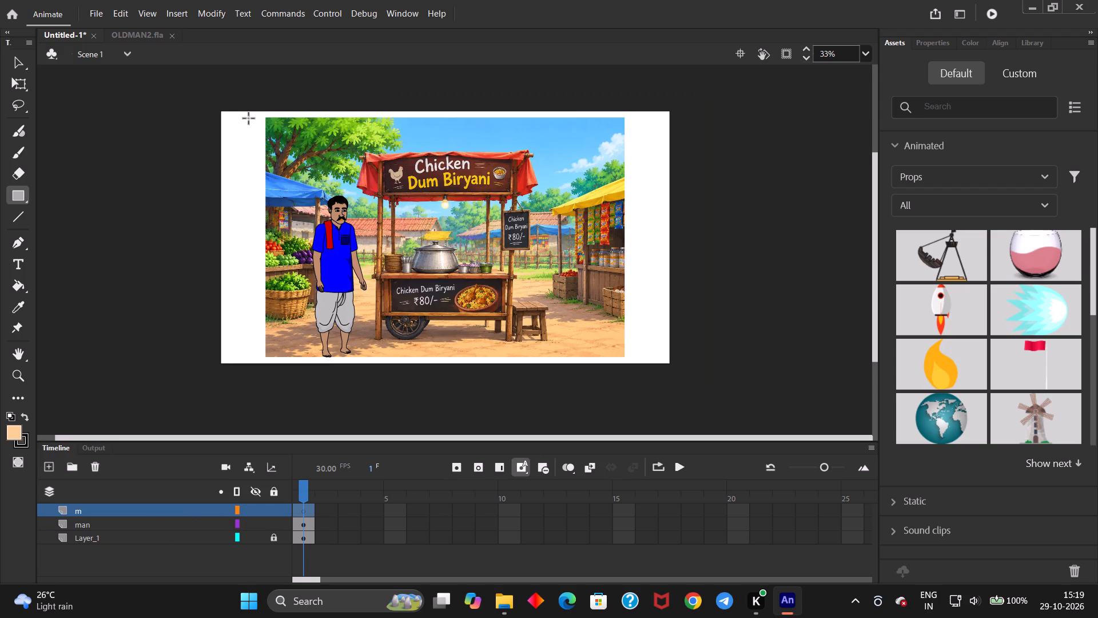
{"action": "left_click_drag", "start_coordinate": [203, 94], "coordinate": [699, 385]}
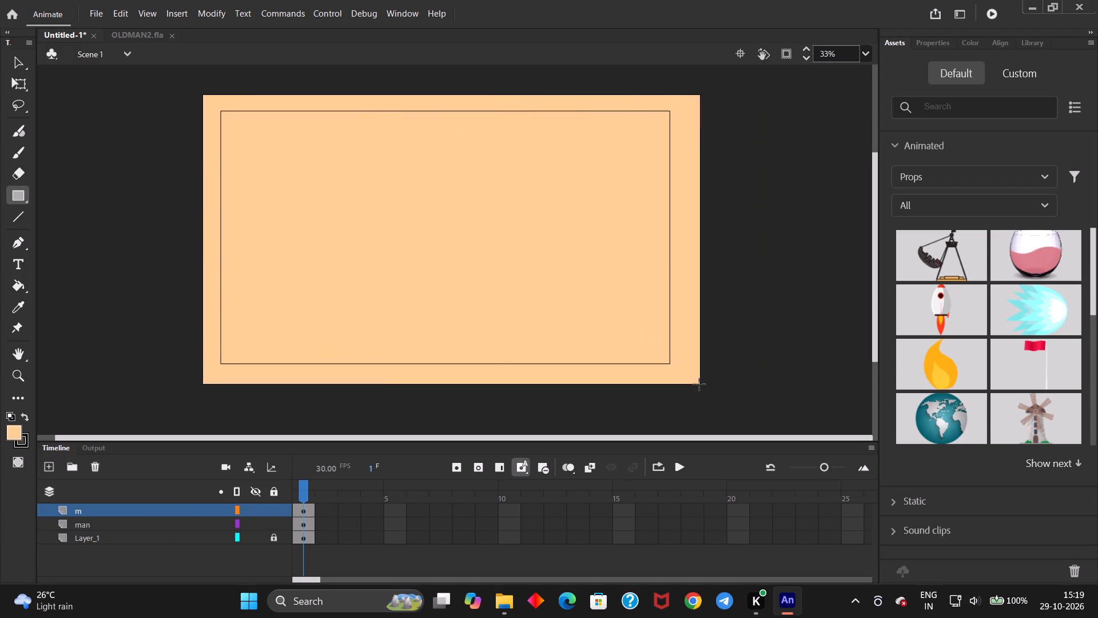
{"action": "left_click_drag", "start_coordinate": [699, 385], "coordinate": [686, 387]}
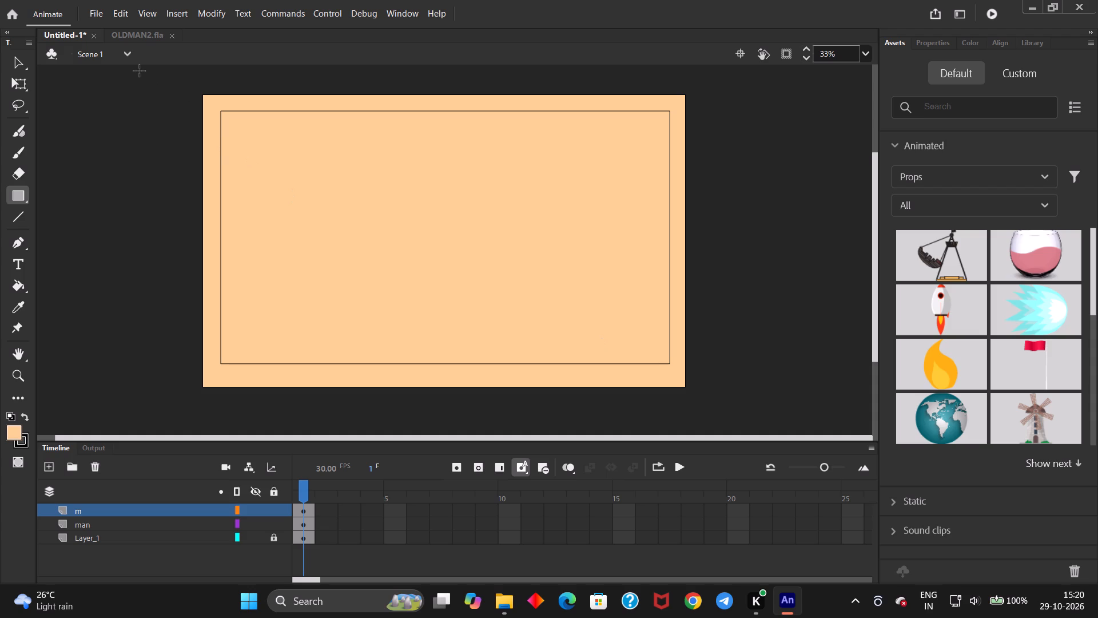
{"action": "left_click", "coordinate": [21, 56]}
{"action": "left_click", "coordinate": [373, 205]}
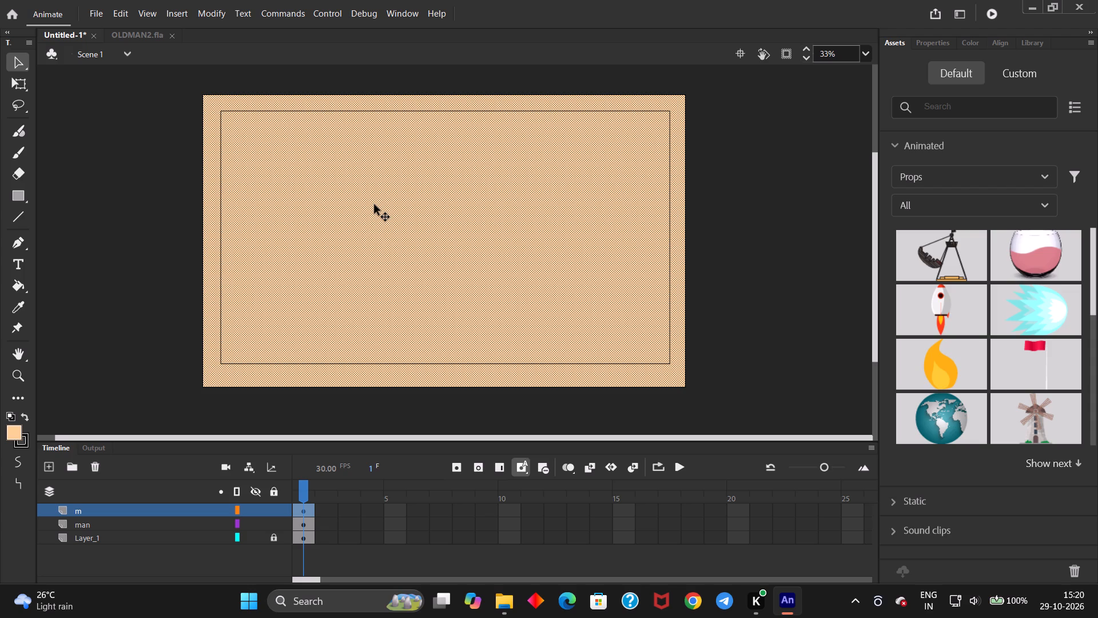
{"action": "key", "text": "Delete"}
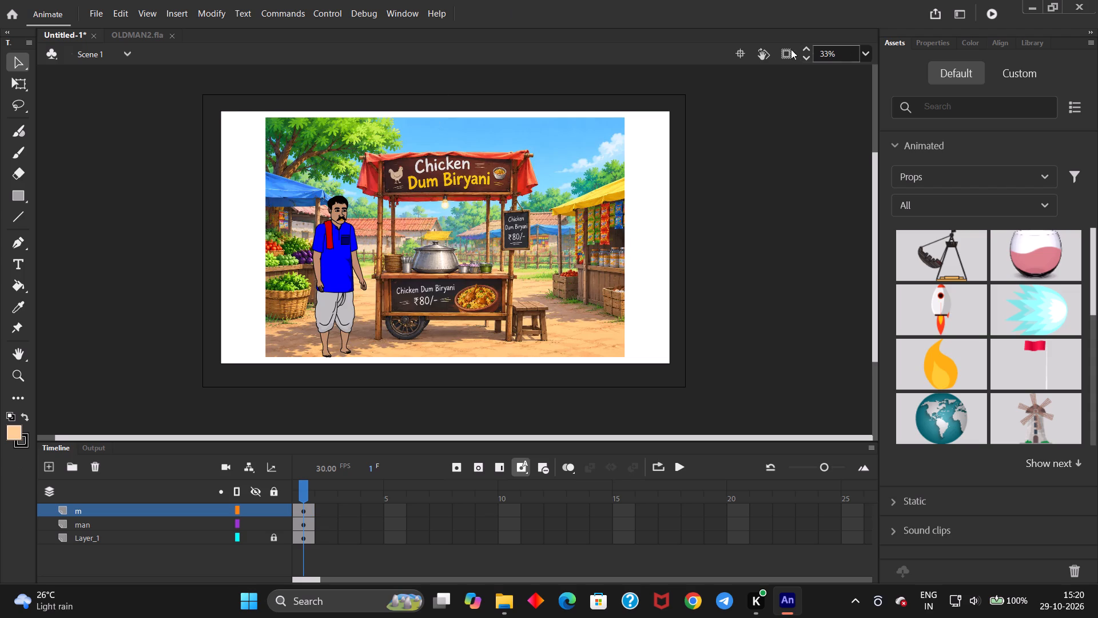
Change the stroke colour of the rectangle outline around the stage to dark red.
{"action": "left_click", "coordinate": [930, 38]}
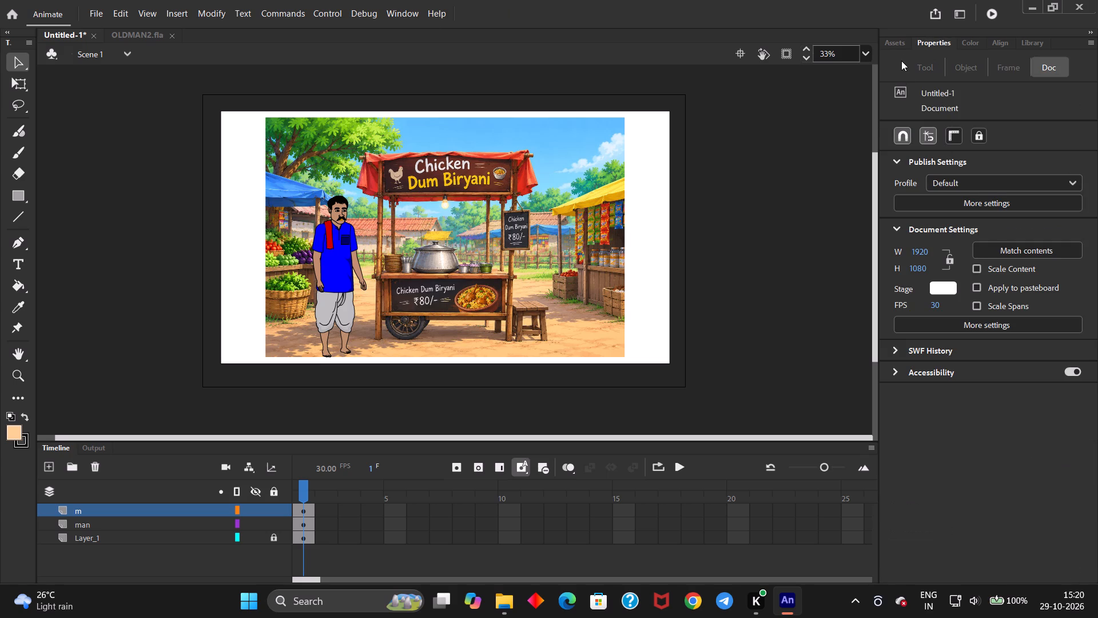
{"action": "left_click", "coordinate": [901, 46]}
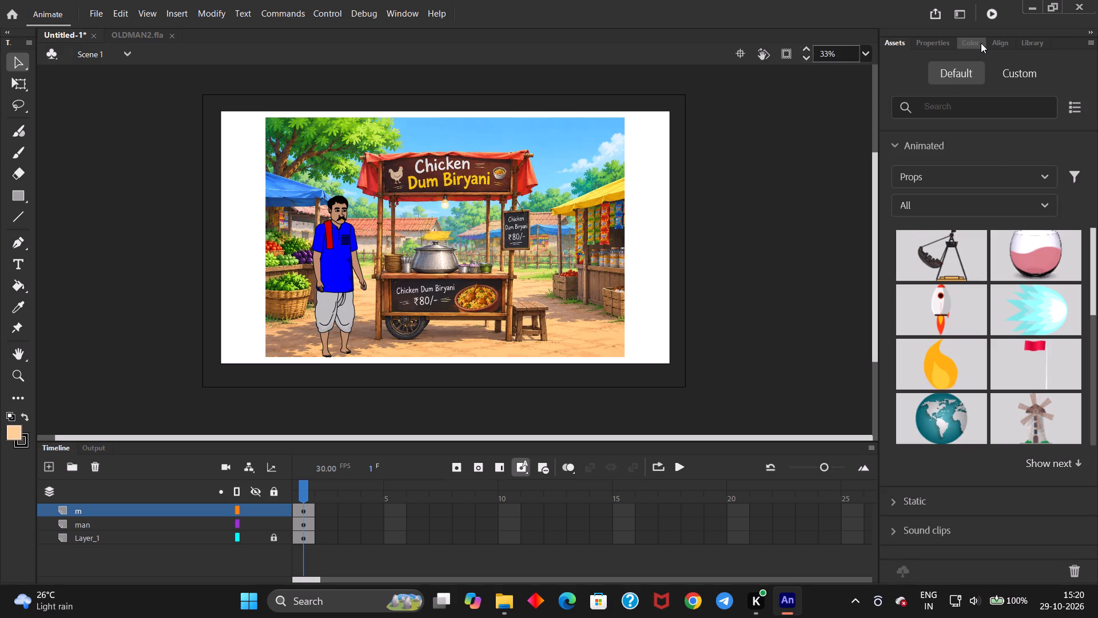
{"action": "left_click", "coordinate": [981, 43]}
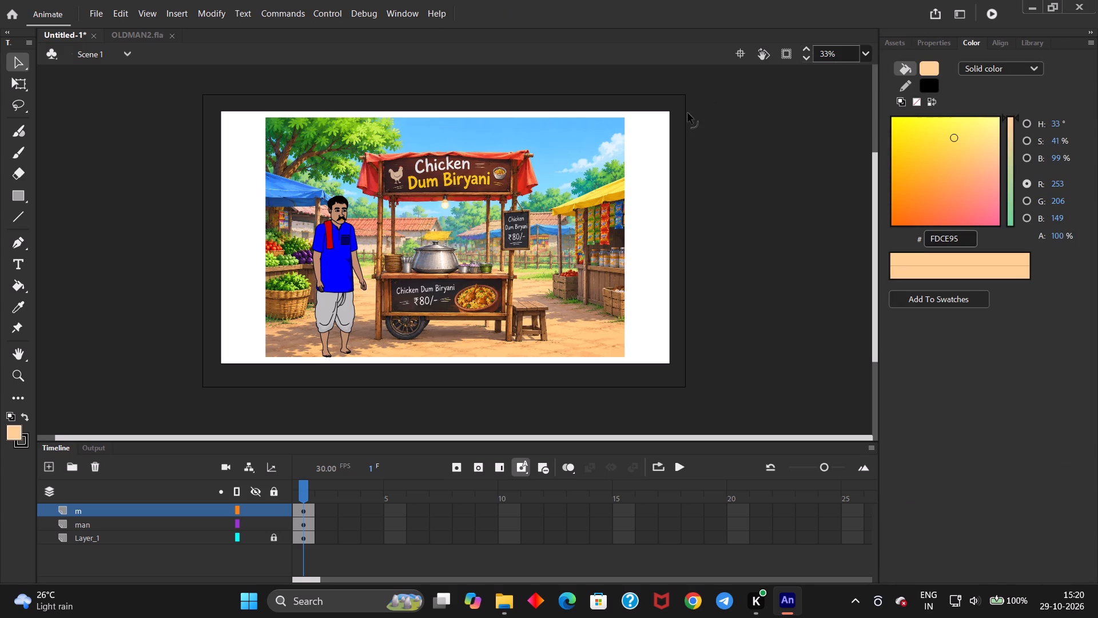
{"action": "left_click", "coordinate": [688, 113]}
{"action": "triple_click", "coordinate": [686, 113]}
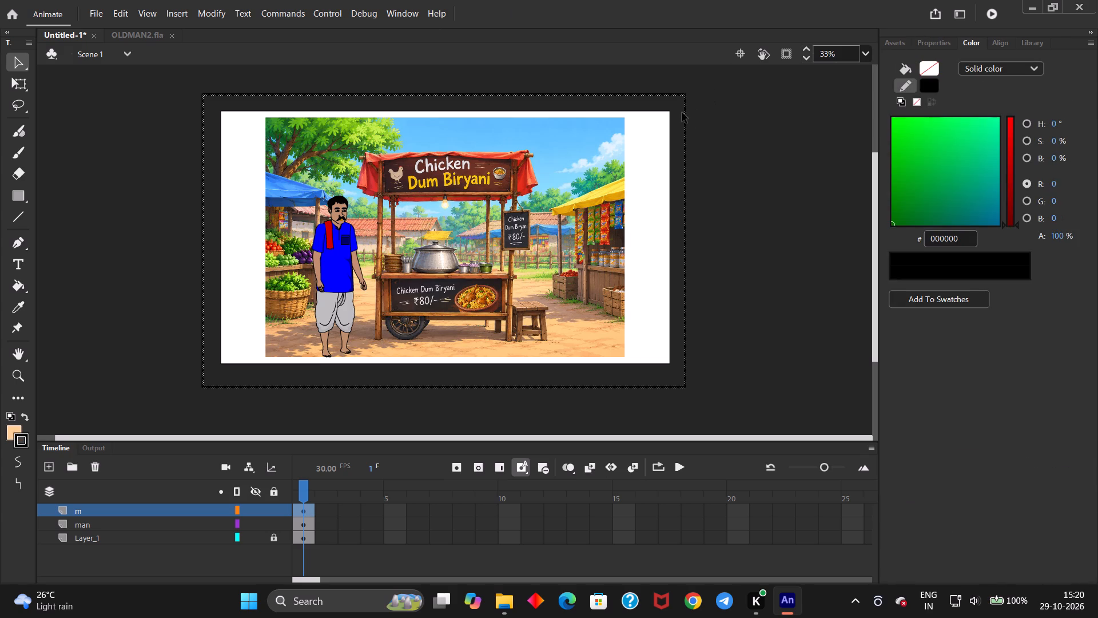
{"action": "left_click", "coordinate": [925, 42]}
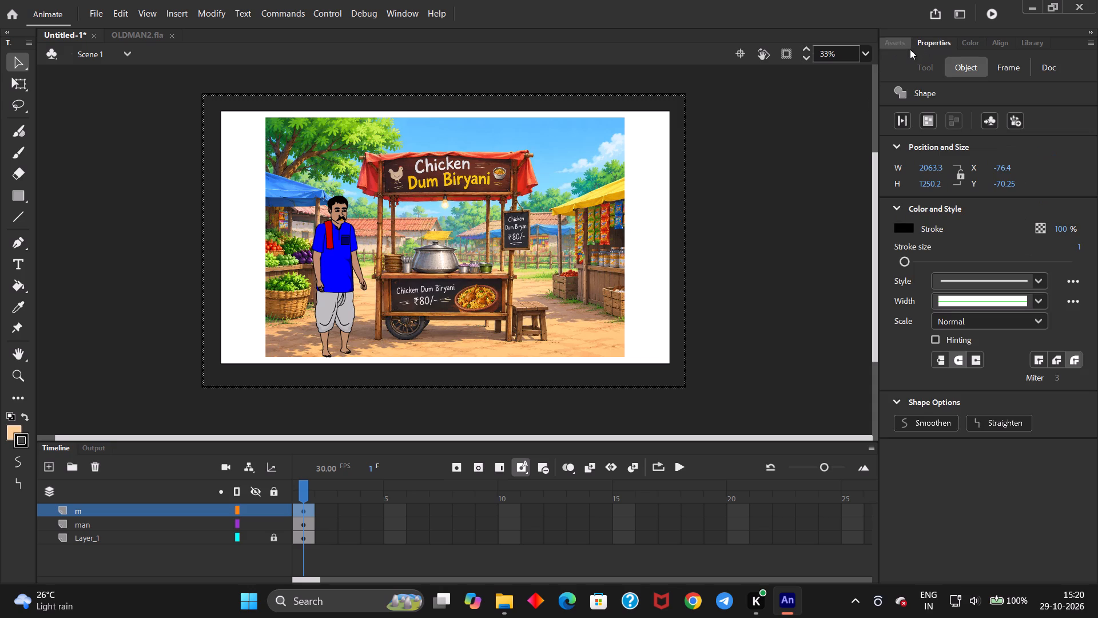
{"action": "left_click", "coordinate": [904, 224]}
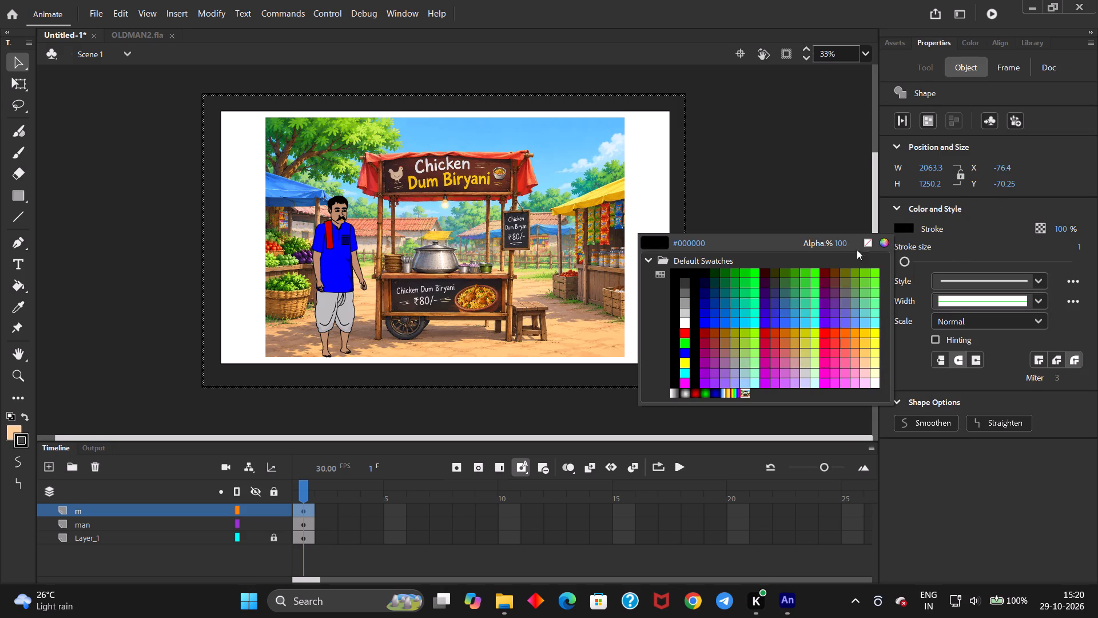
{"action": "left_click", "coordinate": [826, 275]}
{"action": "left_click", "coordinate": [809, 166]}
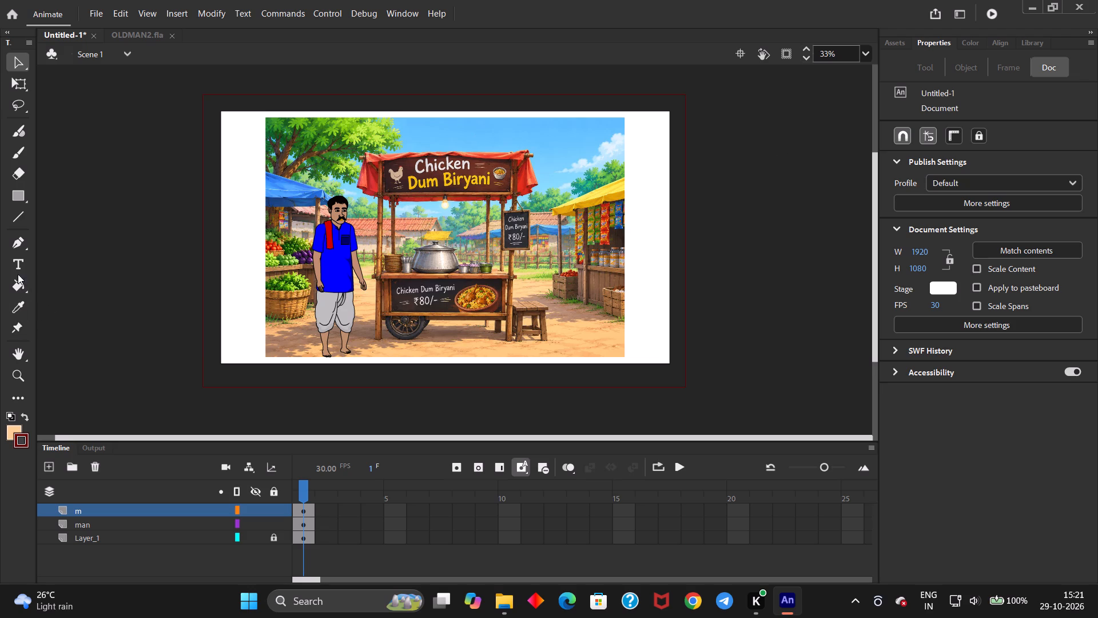
On the m layer, start a Pen path along the underside of the stall's lower rail, from near the wheel to the right post.
{"action": "left_click", "coordinate": [18, 241]}
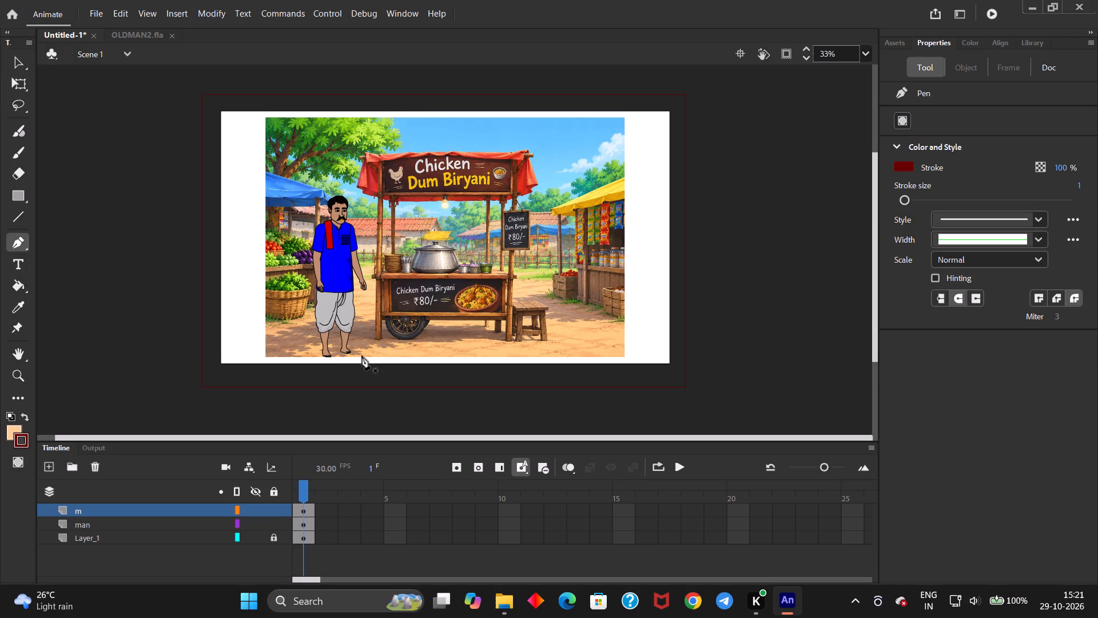
{"action": "scroll", "coordinate": [362, 356], "scroll_direction": "up", "scroll_amount": 4, "text": "ctrl"}
{"action": "scroll", "coordinate": [705, 356], "scroll_direction": "up", "scroll_amount": 1, "text": "ctrl"}
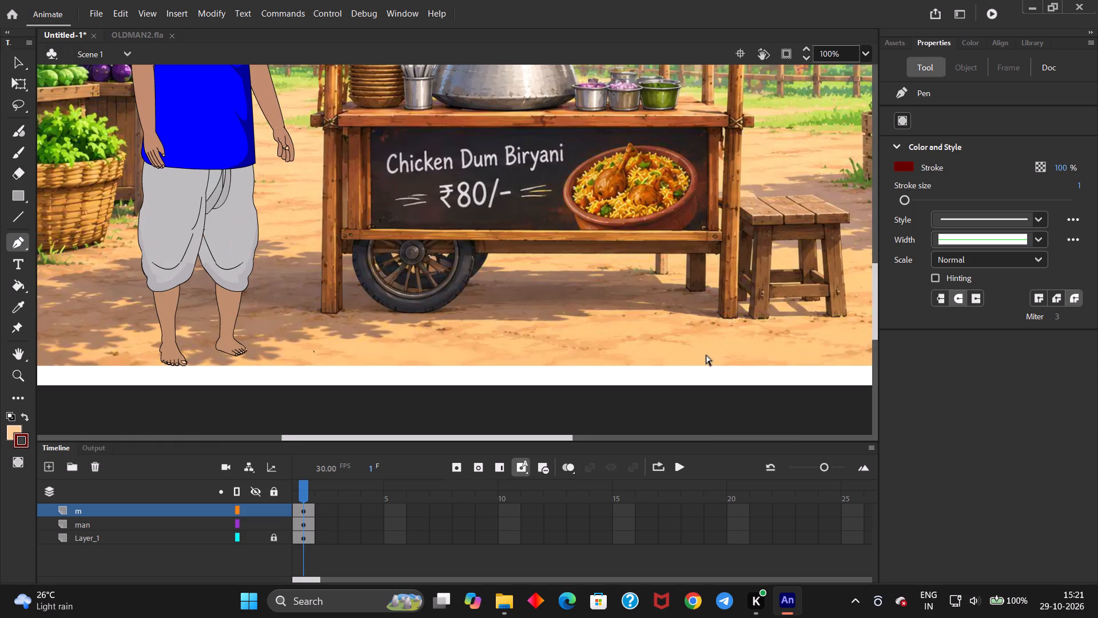
{"action": "scroll", "coordinate": [735, 343], "scroll_direction": "up", "scroll_amount": 2}
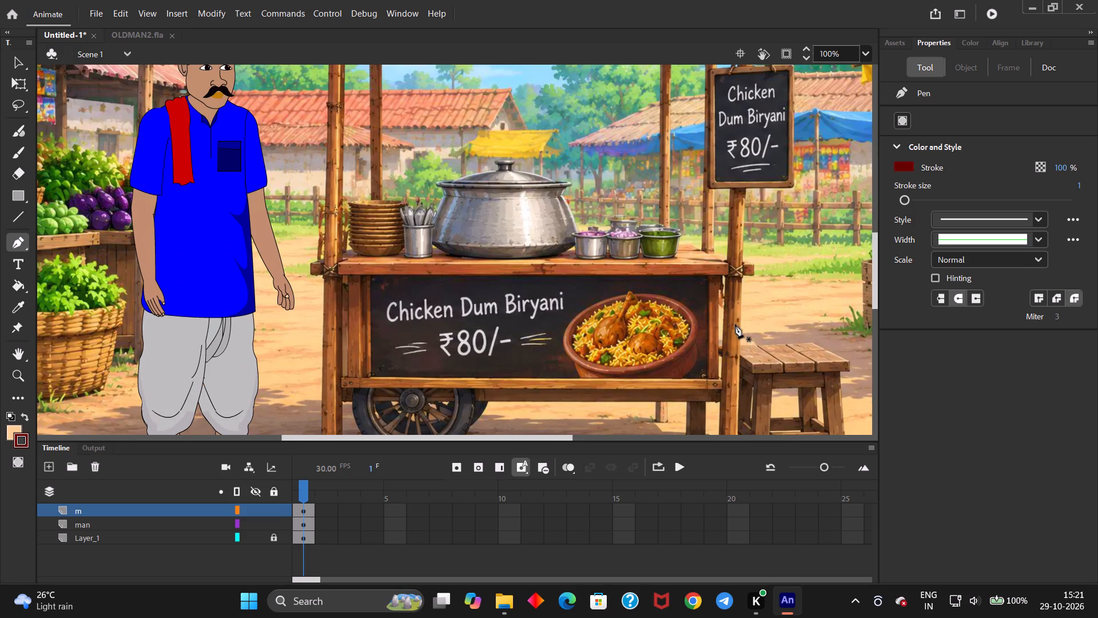
{"action": "left_click", "coordinate": [520, 402]}
{"action": "scroll", "coordinate": [712, 390], "scroll_direction": "down", "scroll_amount": 2}
{"action": "scroll", "coordinate": [711, 388], "scroll_direction": "up", "scroll_amount": 1}
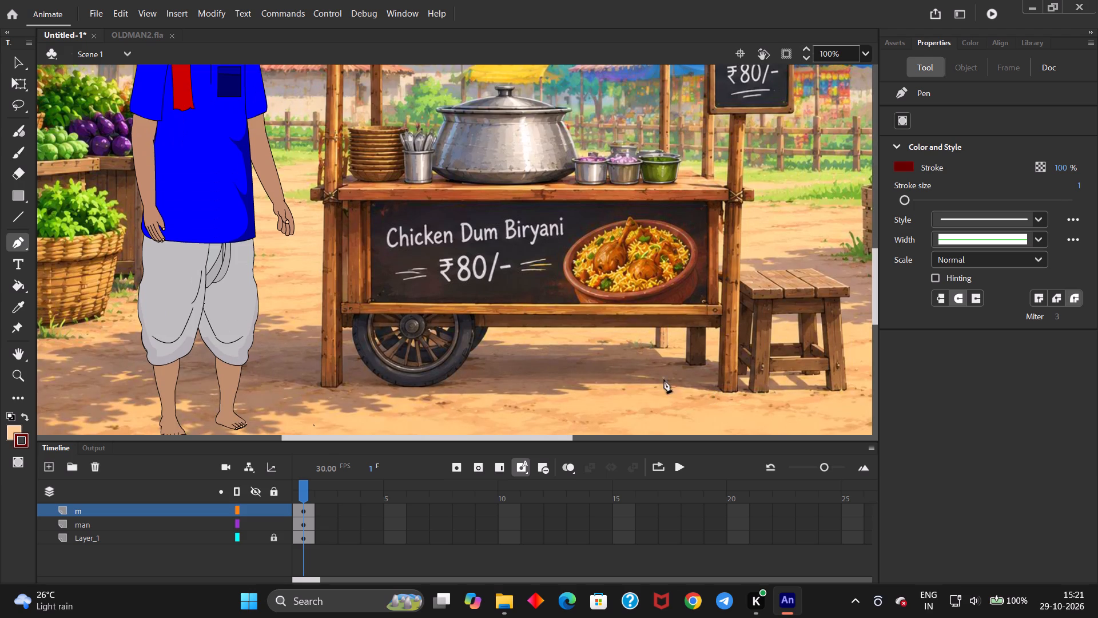
{"action": "left_click", "coordinate": [530, 328]}
{"action": "left_click", "coordinate": [657, 328]}
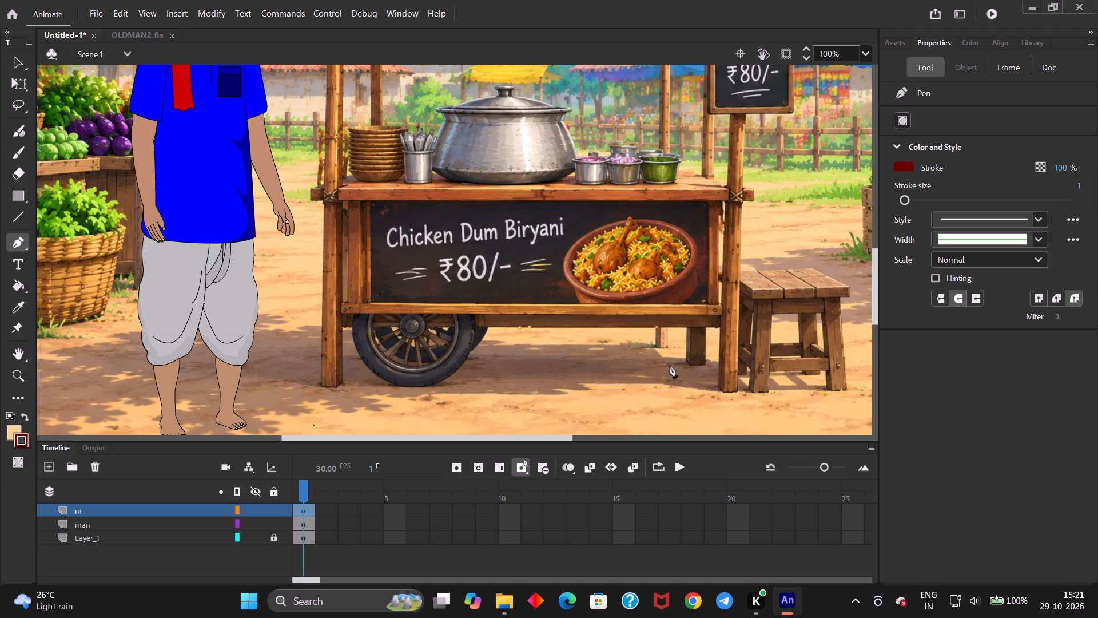
{"action": "left_click", "coordinate": [718, 328]}
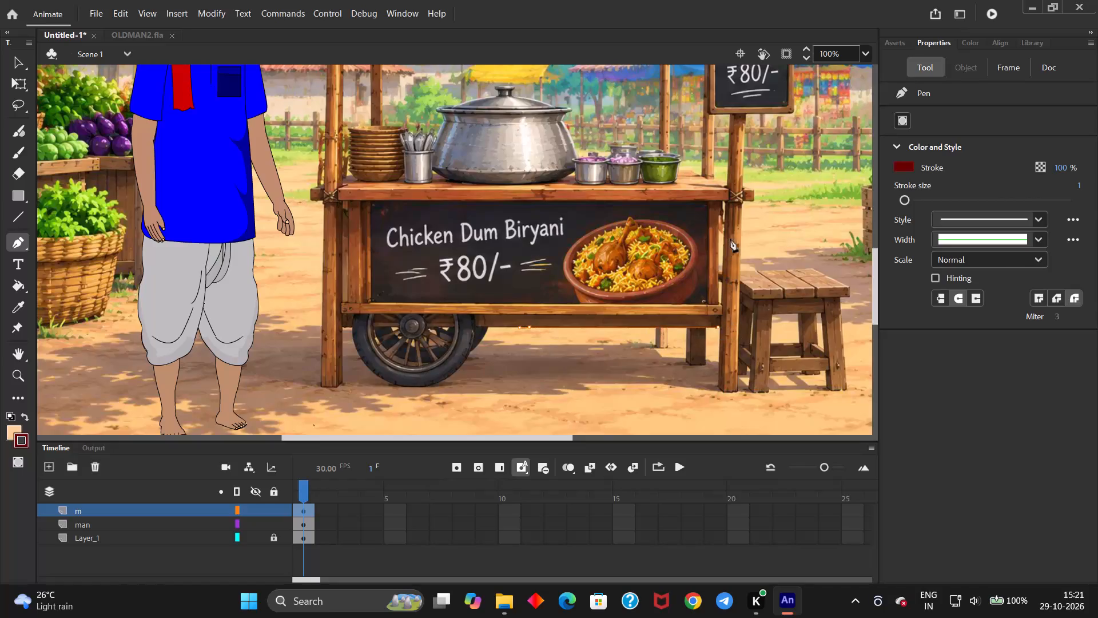
Continue the Pen path from the right post along the countertop's back edge and over the rims of the green, onion and front bowls.
{"action": "left_click", "coordinate": [731, 192]}
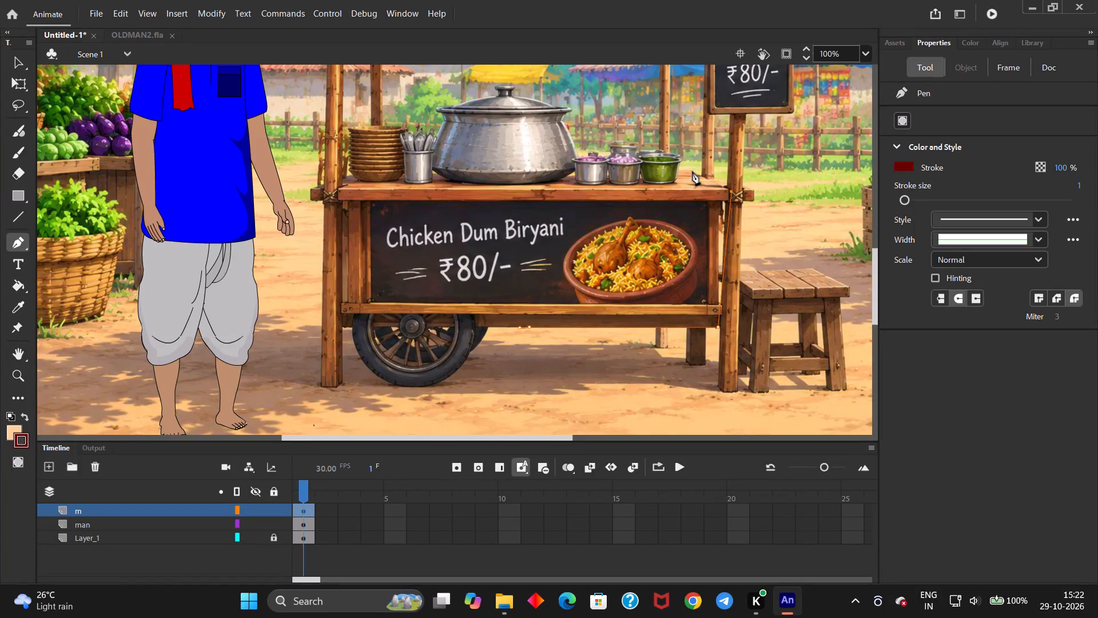
{"action": "left_click", "coordinate": [693, 169]}
{"action": "left_click", "coordinate": [679, 169]}
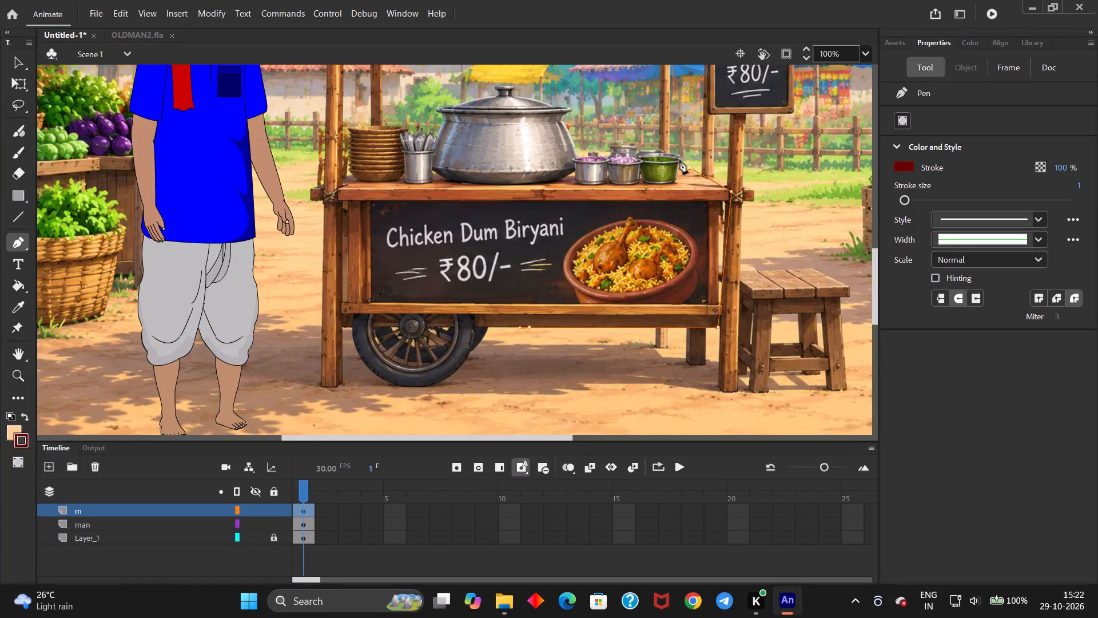
{"action": "left_click", "coordinate": [680, 158]}
{"action": "left_click_drag", "start_coordinate": [638, 150], "coordinate": [621, 159]}
{"action": "left_click", "coordinate": [639, 149]}
{"action": "left_click_drag", "start_coordinate": [612, 148], "coordinate": [607, 155]}
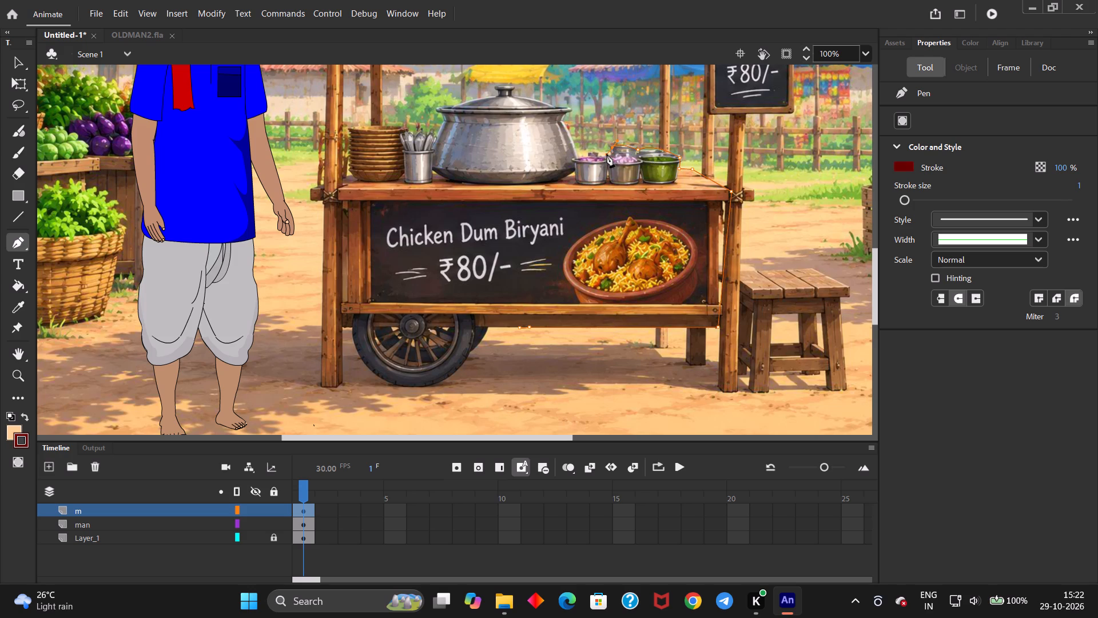
{"action": "left_click", "coordinate": [611, 148]}
{"action": "left_click", "coordinate": [607, 158]}
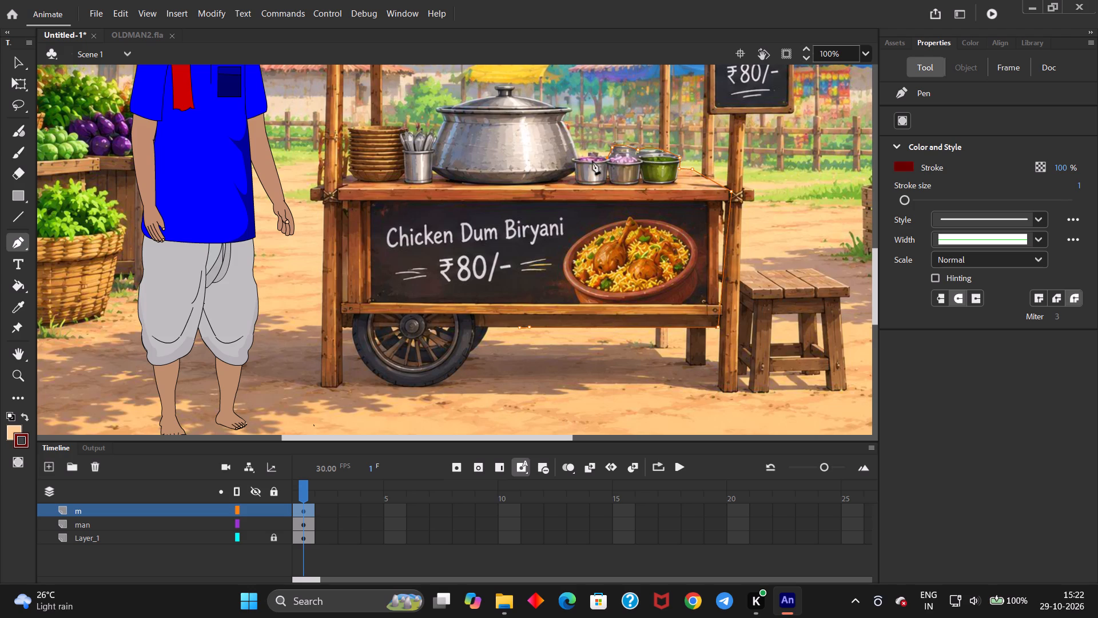
{"action": "left_click", "coordinate": [581, 158]}
Carry the Pen path across the steel pot and close it with a curve down the signboard to the lower rail.
{"action": "left_click_drag", "start_coordinate": [560, 122], "coordinate": [554, 125]}
{"action": "left_click", "coordinate": [527, 142]}
{"action": "left_click_drag", "start_coordinate": [518, 327], "coordinate": [534, 360]}
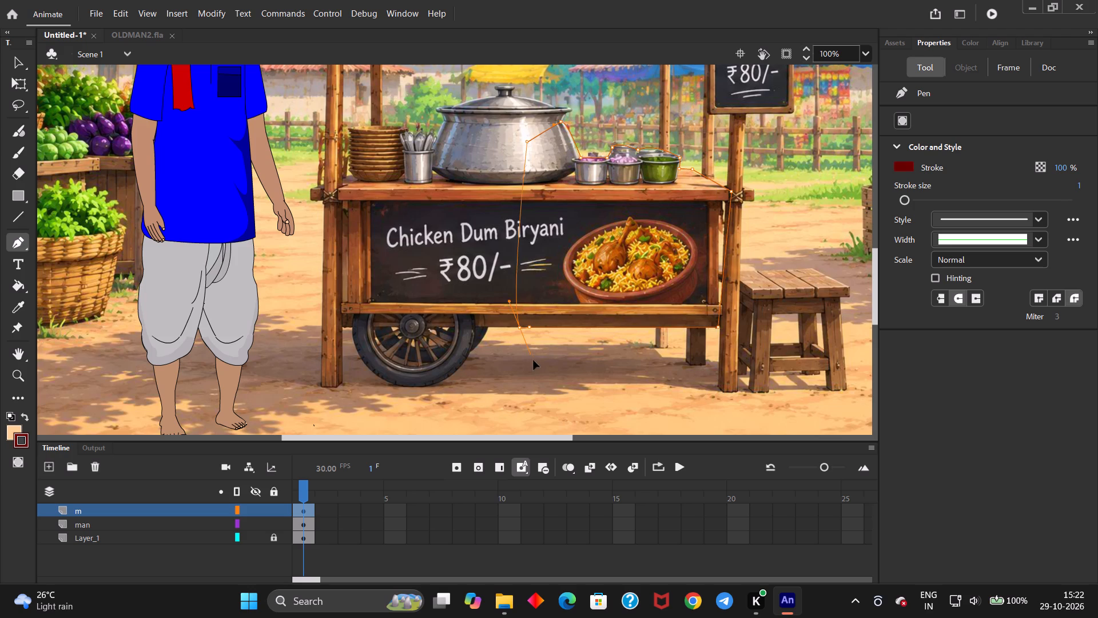
{"action": "left_click_drag", "start_coordinate": [534, 360], "coordinate": [562, 378]}
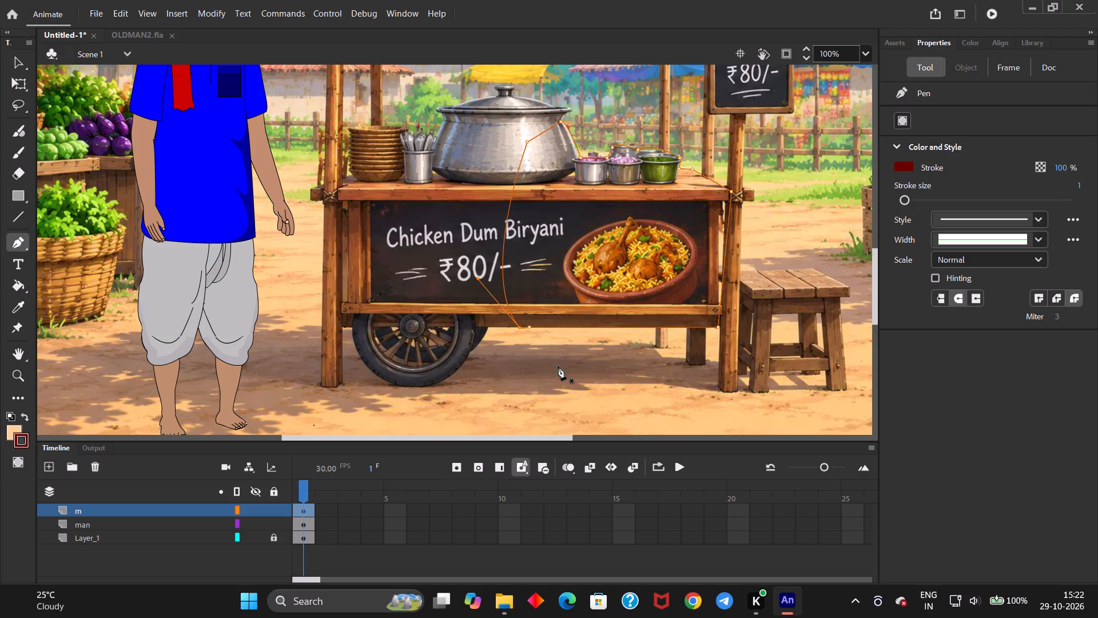
Fill the area between the outer rectangle and the traced stall outline on the m layer with #990033.
{"action": "left_click", "coordinate": [13, 288]}
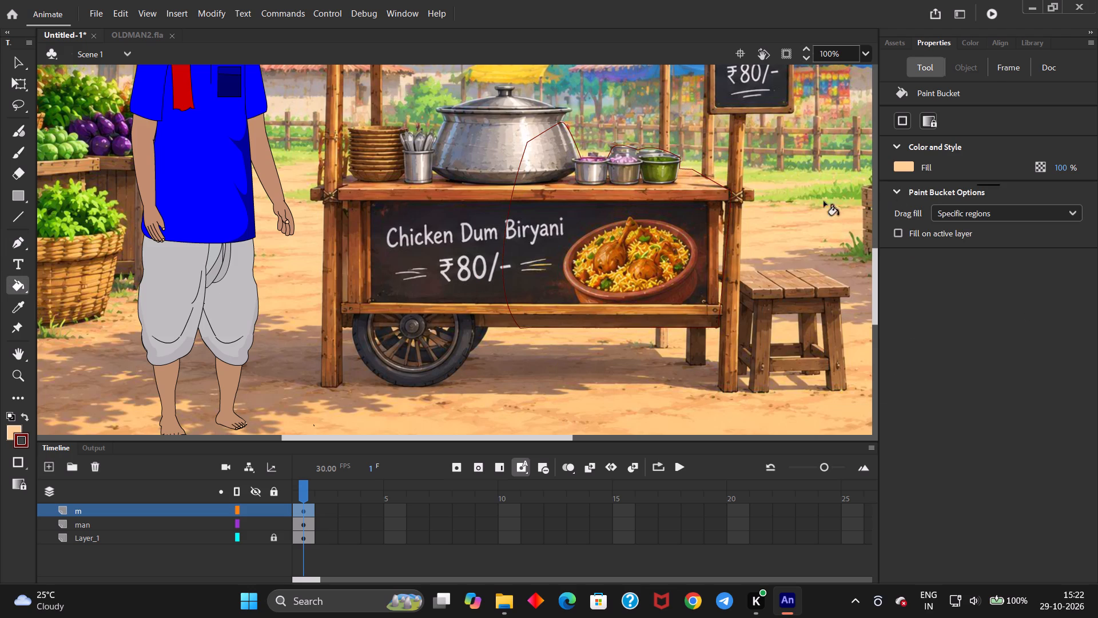
{"action": "left_click", "coordinate": [15, 428]}
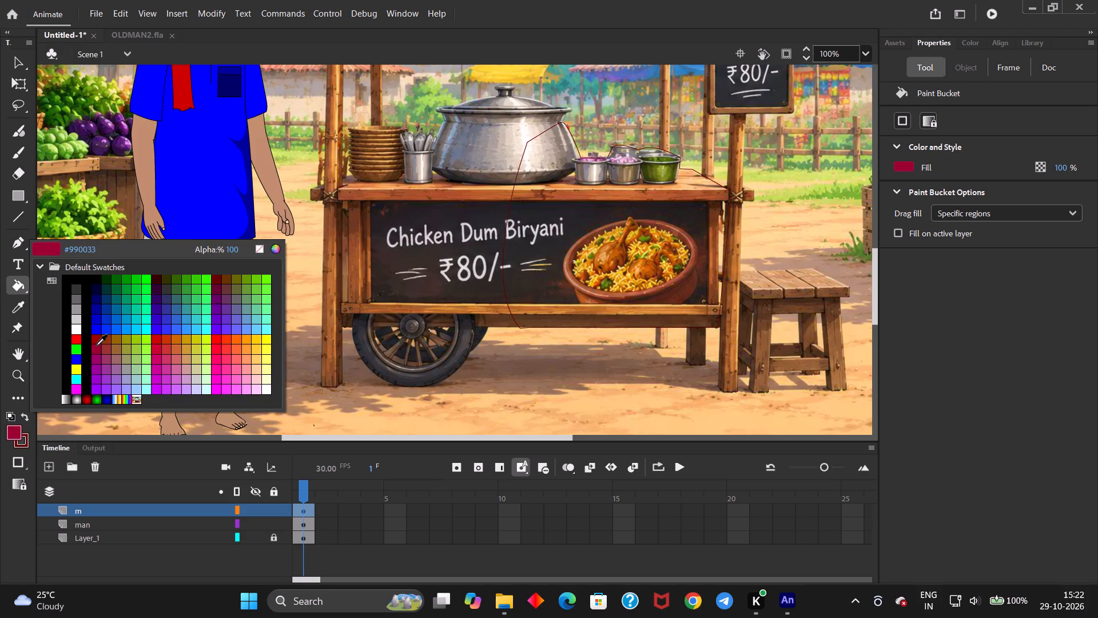
{"action": "left_click", "coordinate": [97, 346]}
{"action": "left_click", "coordinate": [268, 275]}
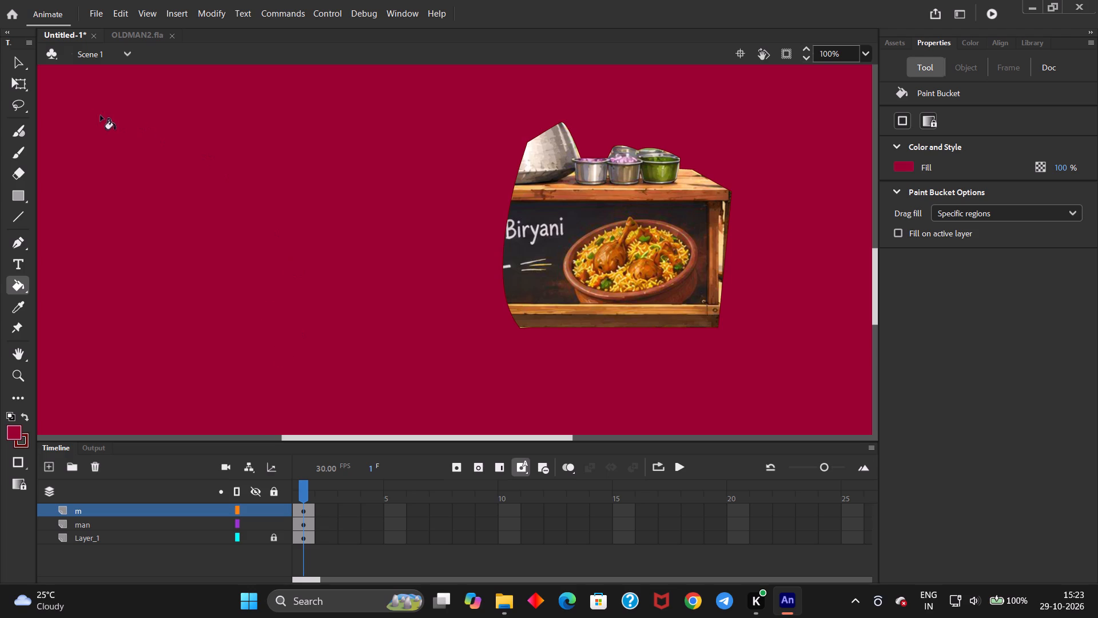
{"action": "left_click", "coordinate": [17, 58]}
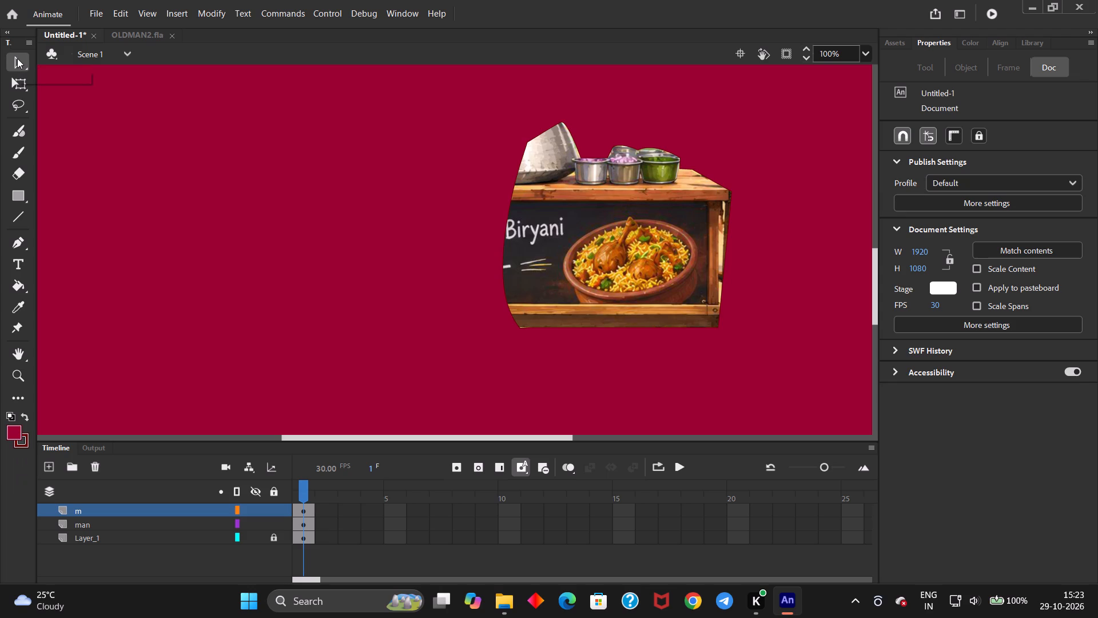
{"action": "scroll", "coordinate": [17, 58], "scroll_direction": "down", "scroll_amount": 3, "text": "ctrl"}
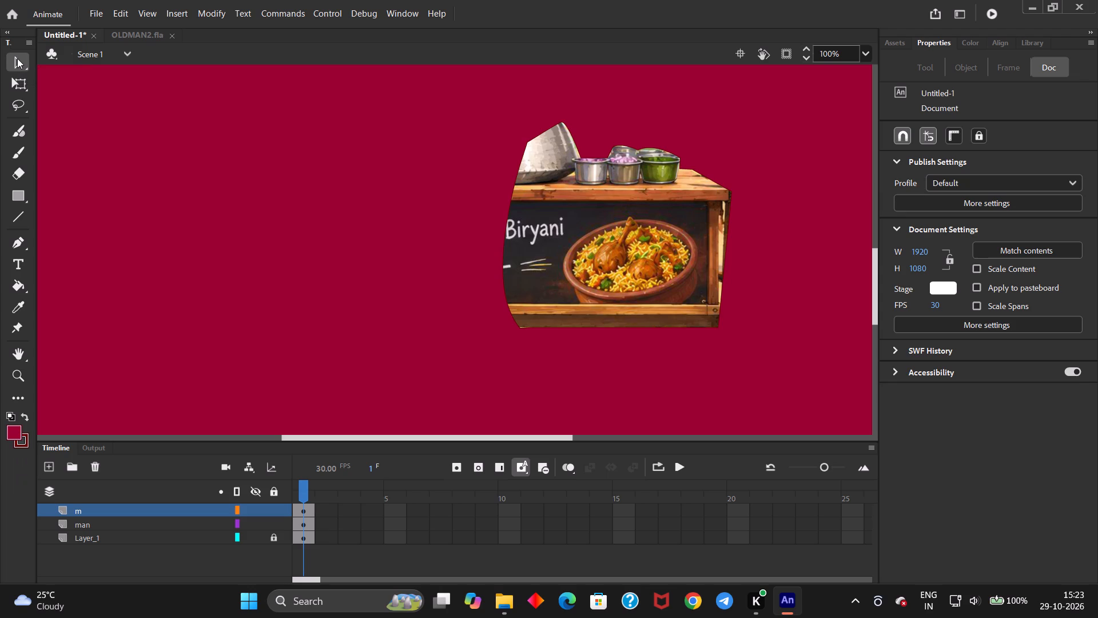
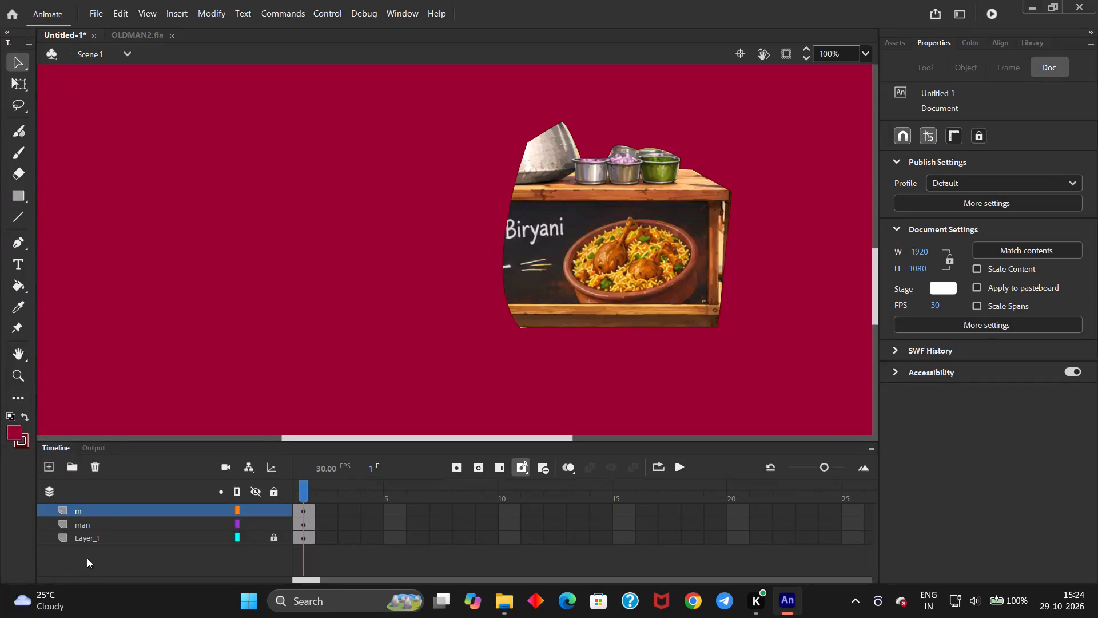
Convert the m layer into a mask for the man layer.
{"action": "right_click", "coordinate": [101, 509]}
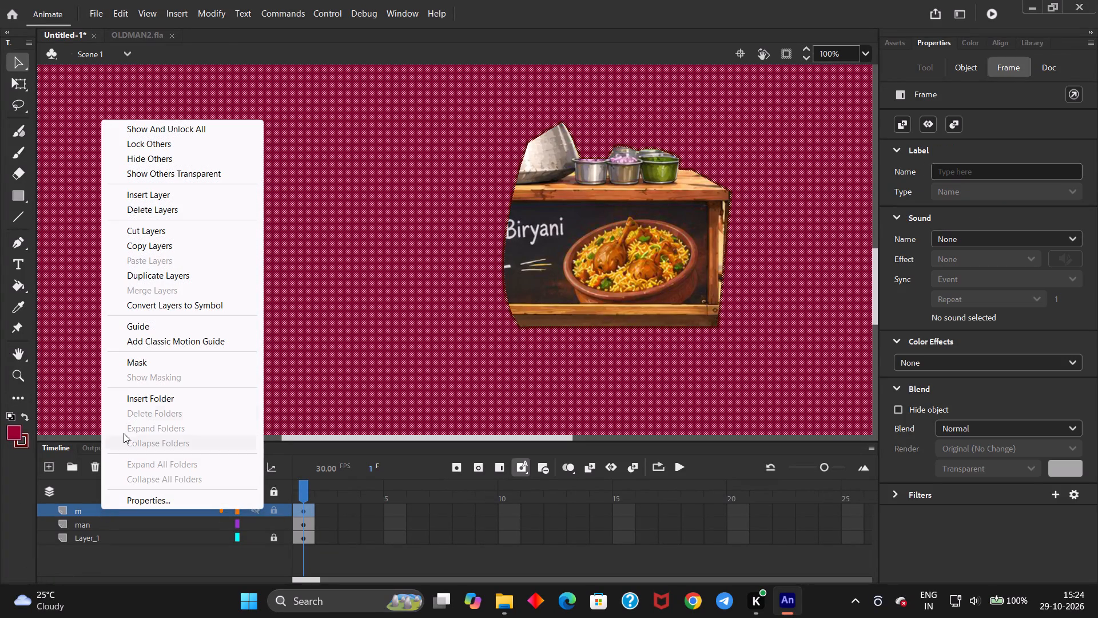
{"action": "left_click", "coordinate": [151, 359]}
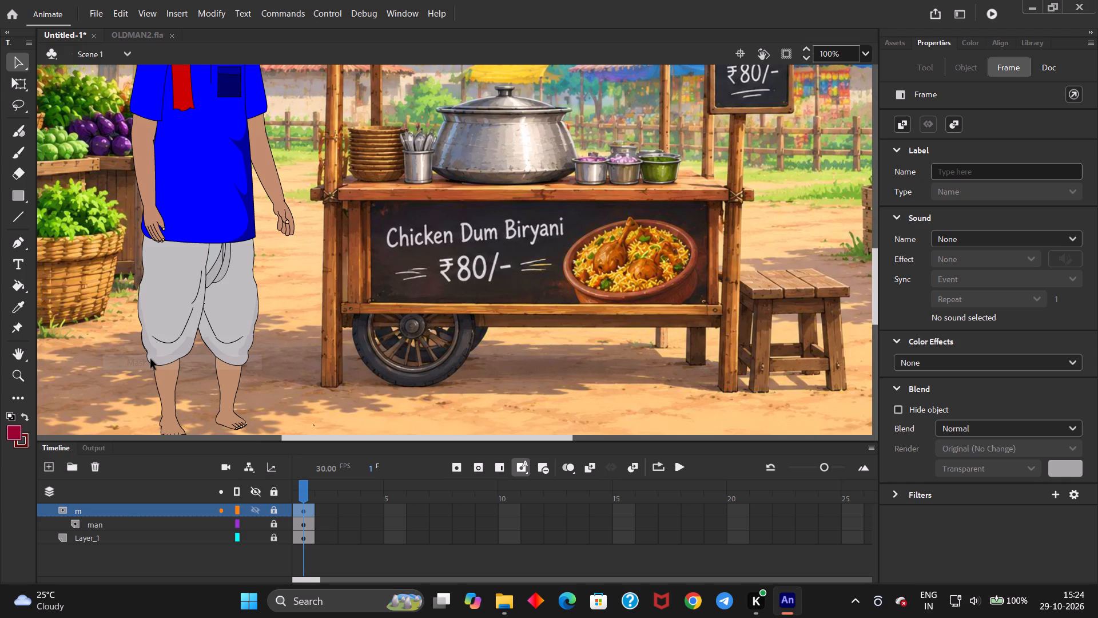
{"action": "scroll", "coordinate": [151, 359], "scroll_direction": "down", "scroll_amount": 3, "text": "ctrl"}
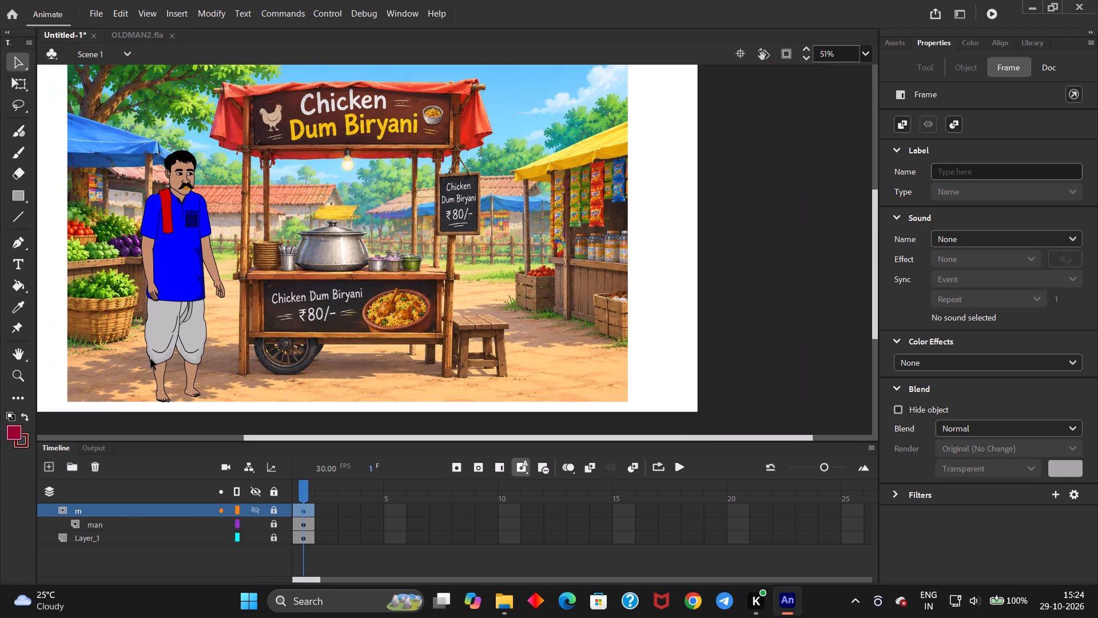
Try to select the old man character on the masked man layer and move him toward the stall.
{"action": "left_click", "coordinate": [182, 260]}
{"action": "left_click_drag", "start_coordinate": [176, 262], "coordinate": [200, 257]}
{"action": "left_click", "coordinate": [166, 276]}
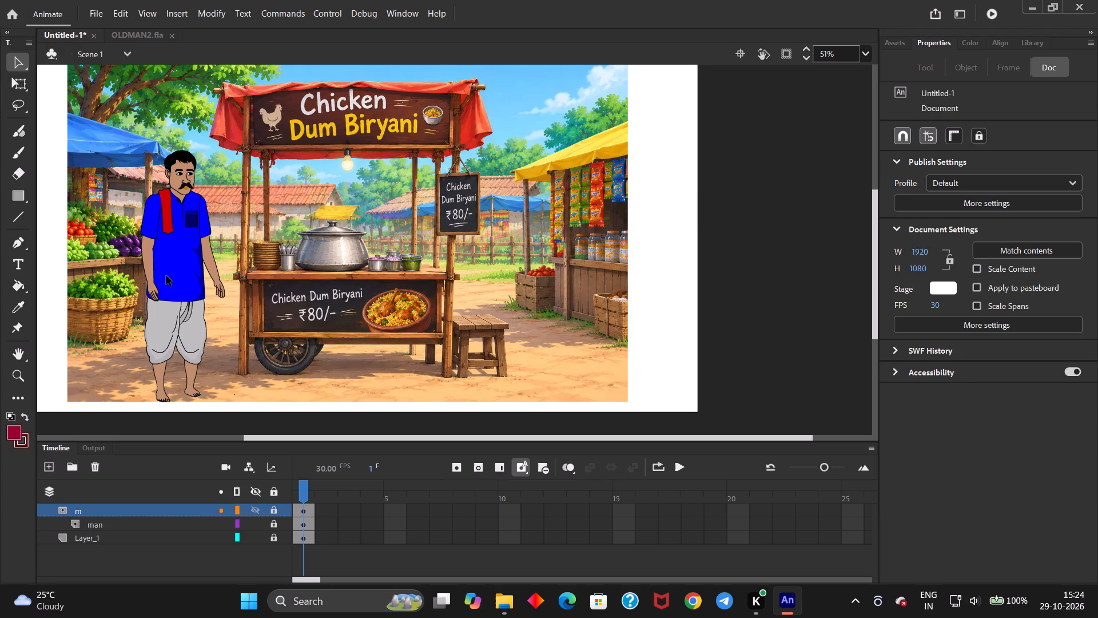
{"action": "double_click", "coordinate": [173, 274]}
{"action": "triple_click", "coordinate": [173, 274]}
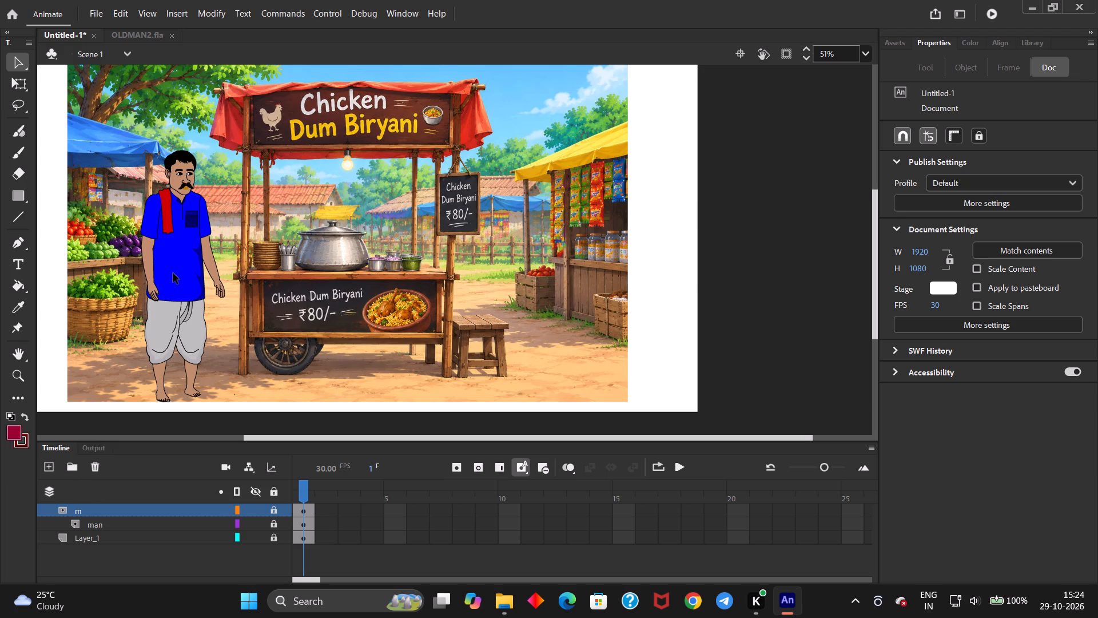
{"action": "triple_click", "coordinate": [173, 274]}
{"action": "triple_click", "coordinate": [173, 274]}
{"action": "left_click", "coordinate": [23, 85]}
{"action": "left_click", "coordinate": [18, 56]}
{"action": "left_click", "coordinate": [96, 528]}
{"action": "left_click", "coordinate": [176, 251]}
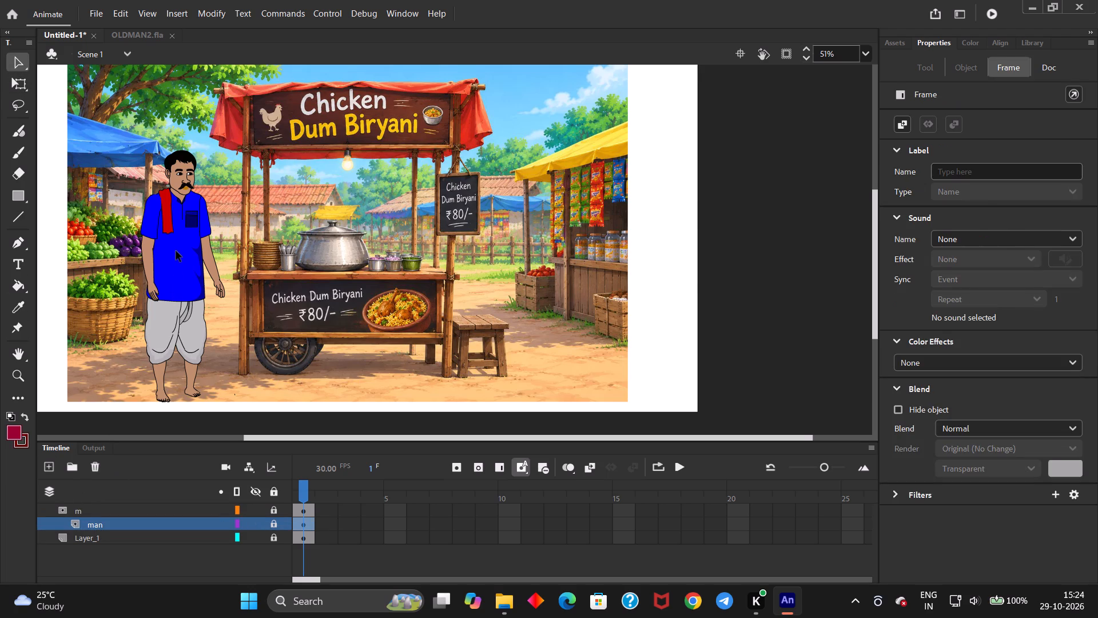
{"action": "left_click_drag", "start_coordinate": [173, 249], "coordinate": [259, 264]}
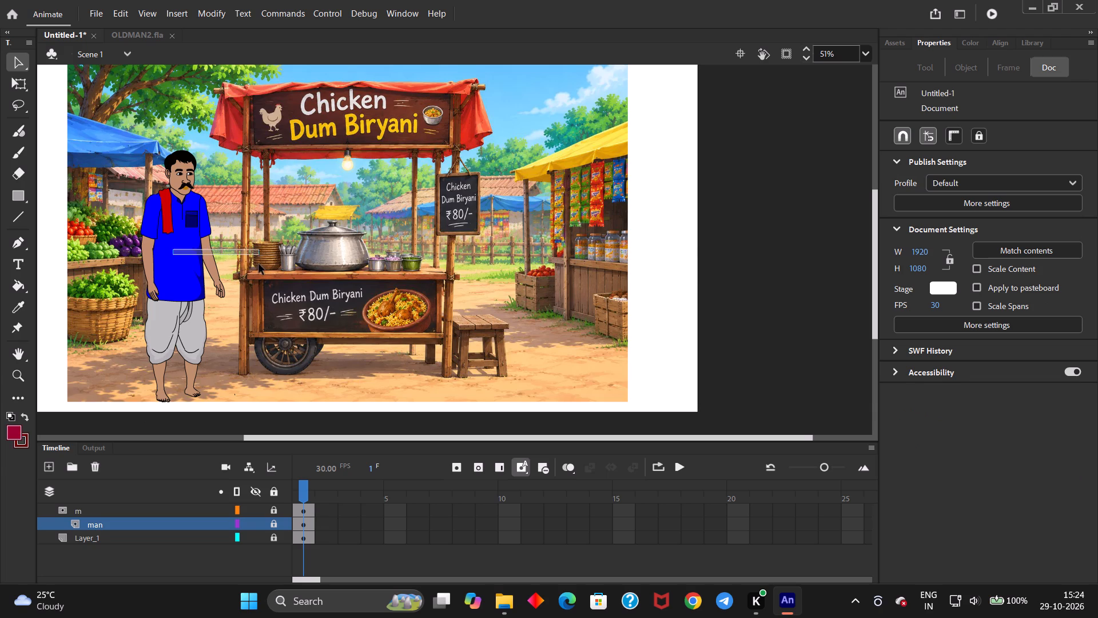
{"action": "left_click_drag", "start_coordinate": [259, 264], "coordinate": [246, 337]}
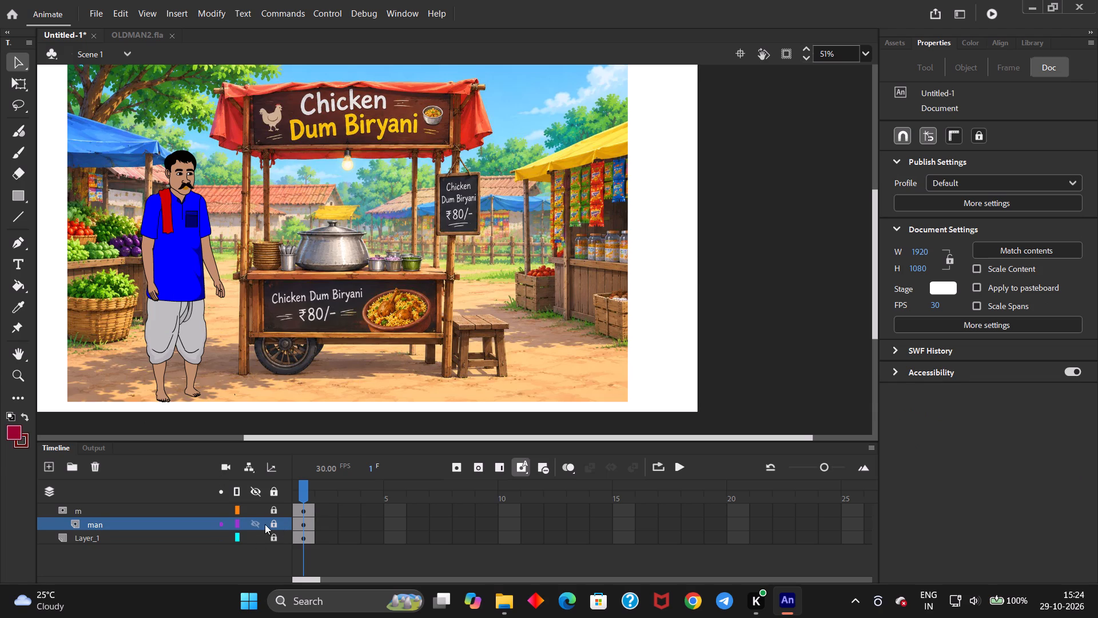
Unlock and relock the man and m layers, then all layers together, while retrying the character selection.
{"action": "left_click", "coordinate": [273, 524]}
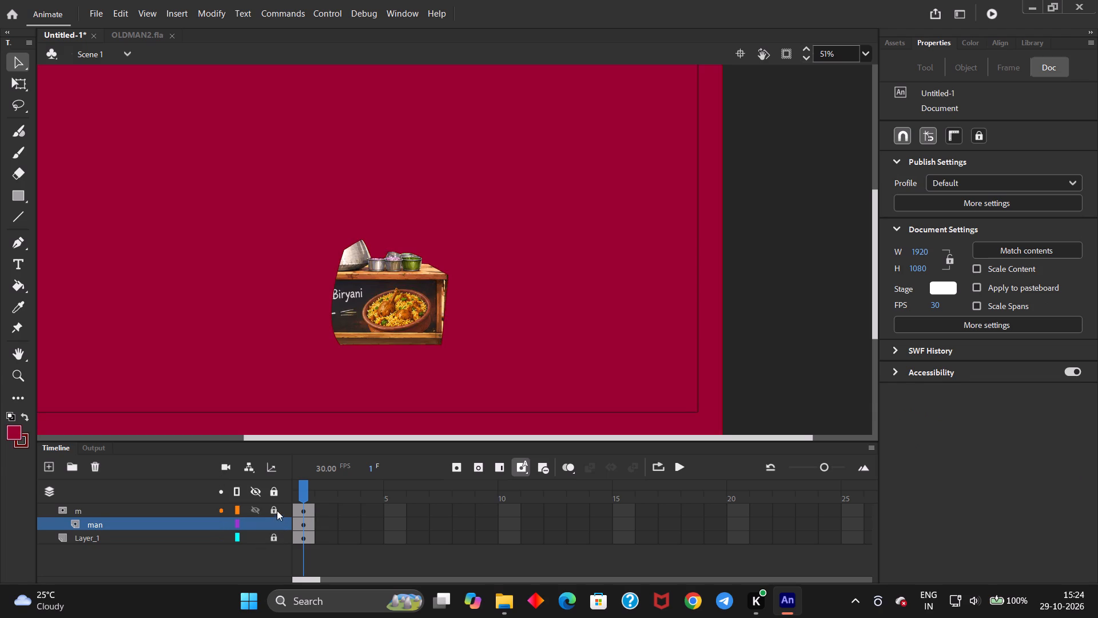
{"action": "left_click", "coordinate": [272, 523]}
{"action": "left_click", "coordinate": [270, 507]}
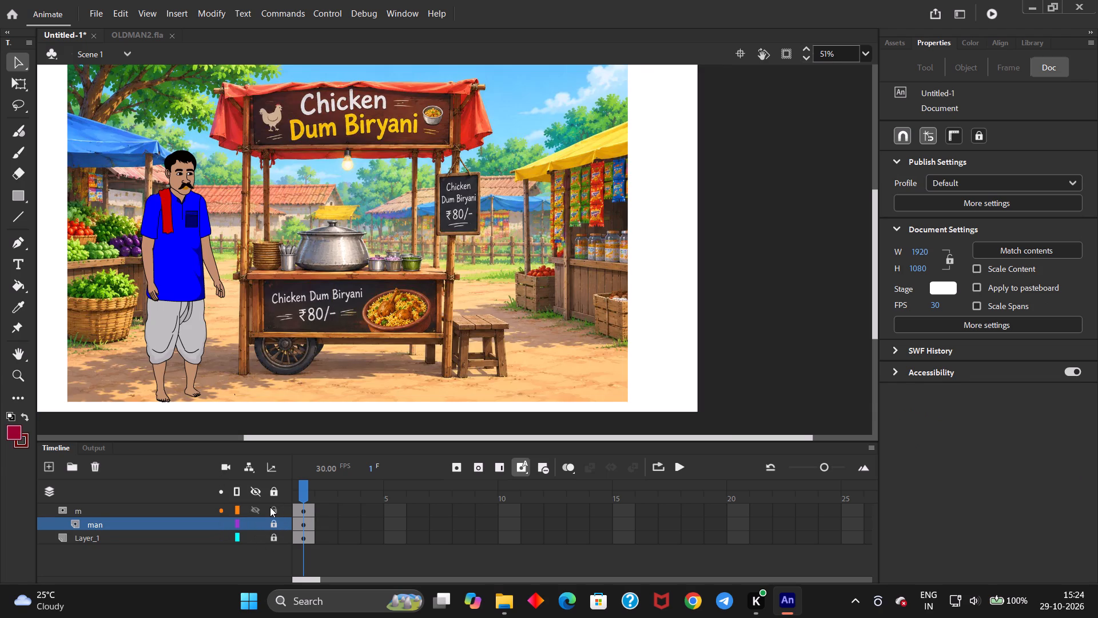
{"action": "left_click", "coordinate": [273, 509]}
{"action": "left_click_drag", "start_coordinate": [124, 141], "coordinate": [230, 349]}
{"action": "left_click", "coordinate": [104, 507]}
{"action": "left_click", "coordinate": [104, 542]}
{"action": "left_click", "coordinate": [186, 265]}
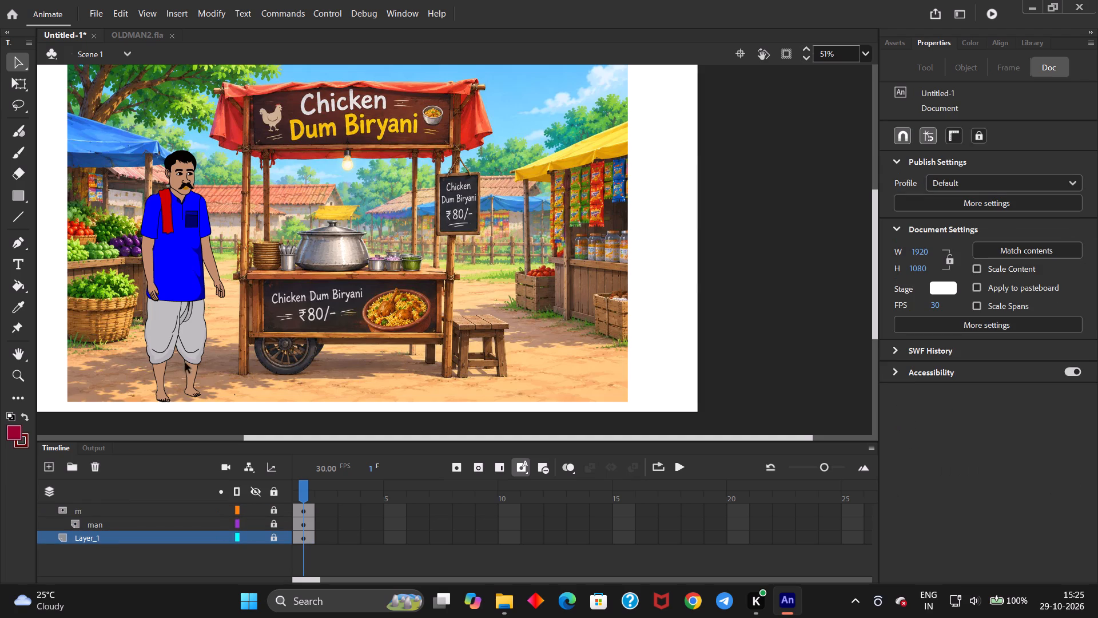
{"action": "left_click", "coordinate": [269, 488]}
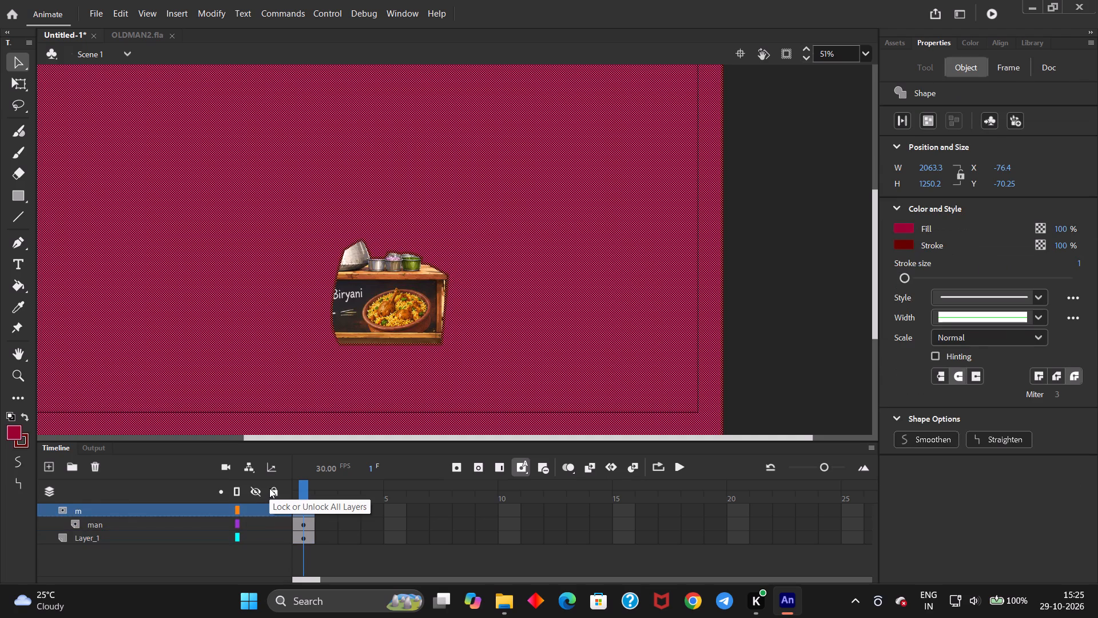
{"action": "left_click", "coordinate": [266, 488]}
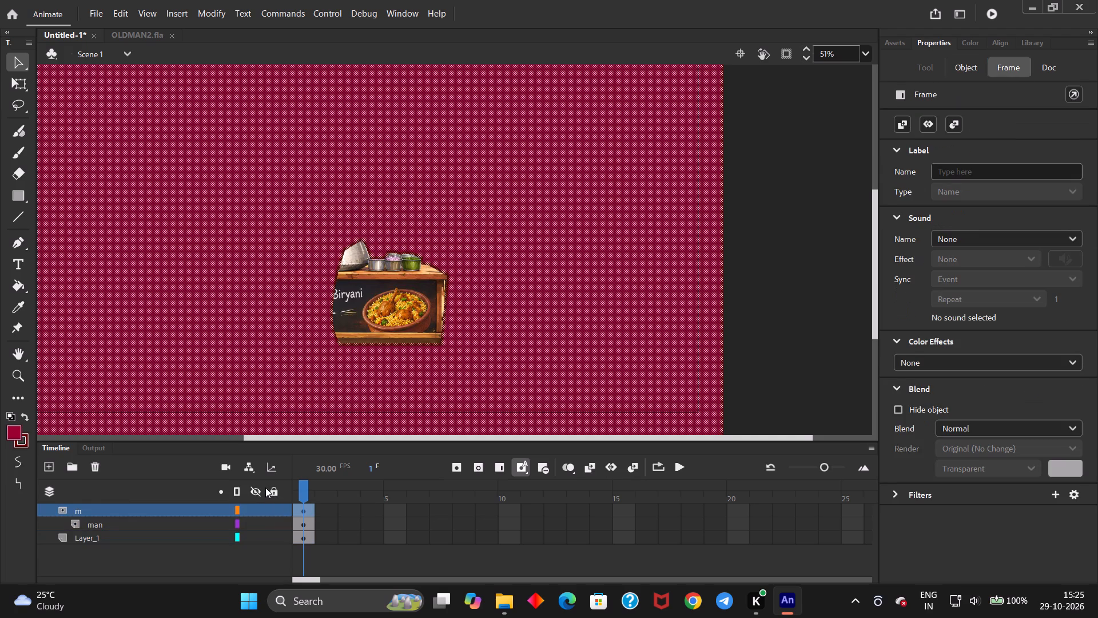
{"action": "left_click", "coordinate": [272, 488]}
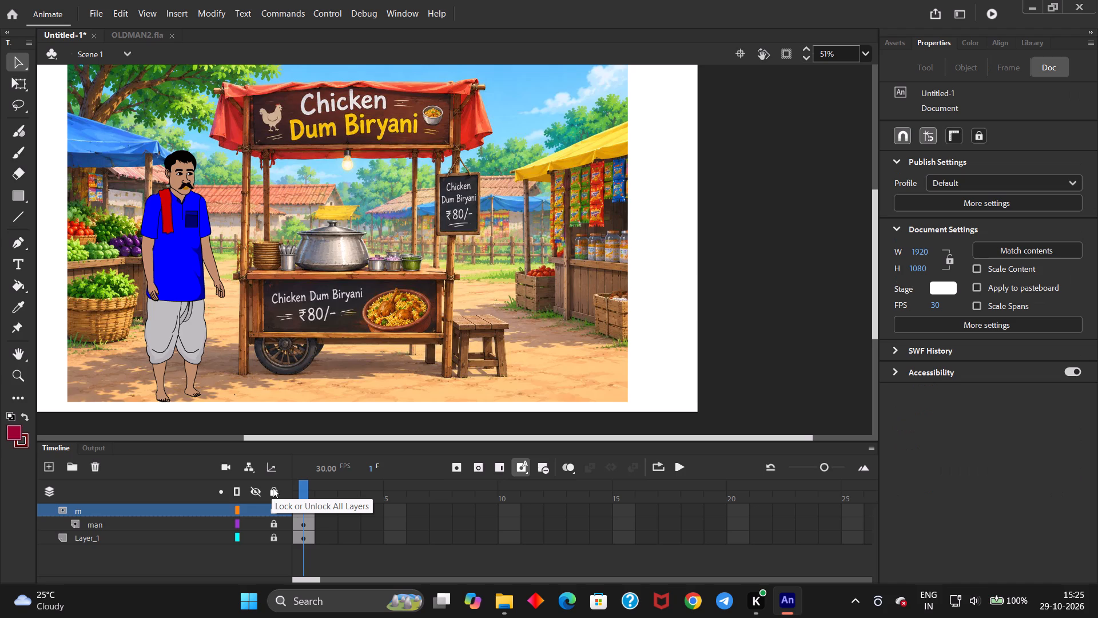
Undo the layer changes back through the masking of the m layer and its #990033 fill.
{"action": "key", "text": "ctrl+z"}
{"action": "key", "text": "ctrl+z"}
{"action": "key", "text": "ctrl+z"}
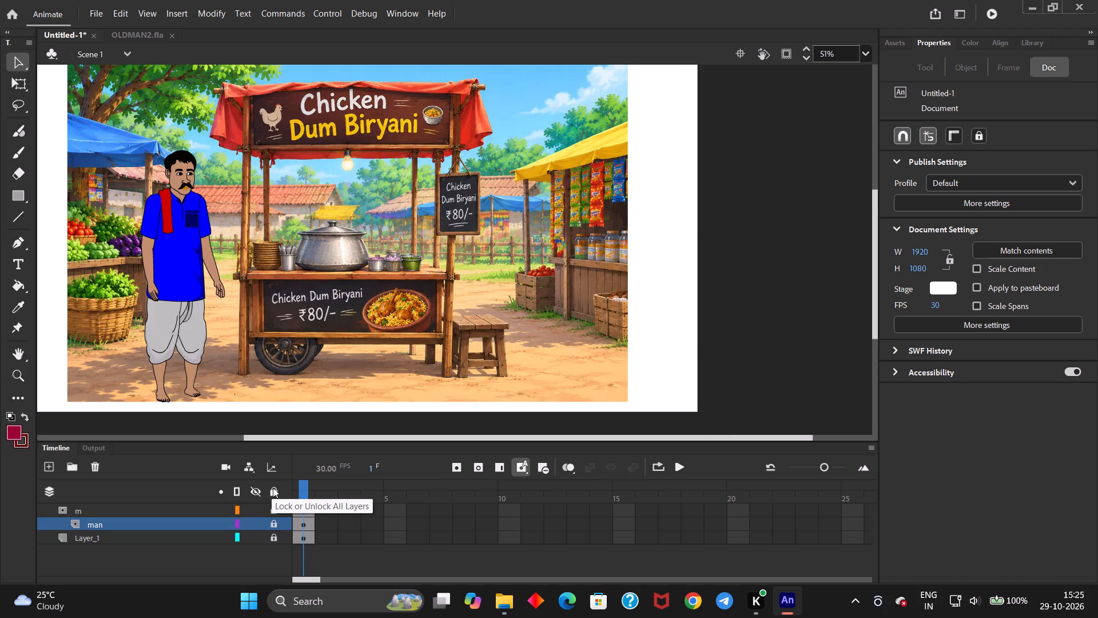
{"action": "key", "text": "ctrl+z"}
{"action": "key", "text": "ctrl+z"}
{"action": "key", "text": "ctrl+z"}
{"action": "key", "text": "ctrl+z"}
{"action": "key", "text": "ctrl+z"}
{"action": "key", "text": "ctrl+z"}
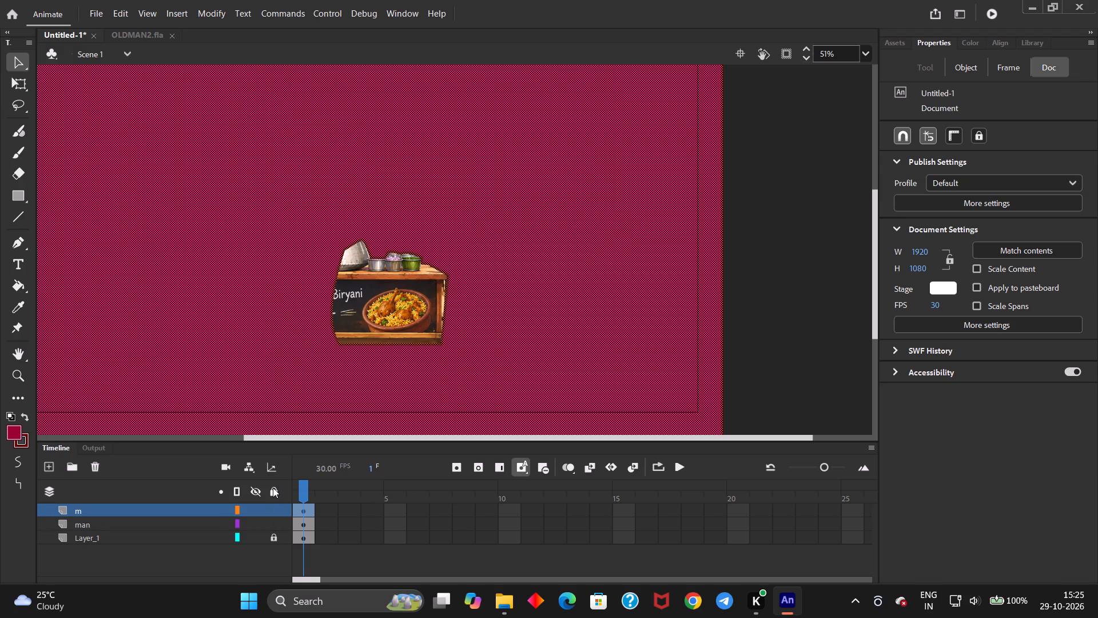
{"action": "key", "text": "ctrl+z"}
{"action": "key", "text": "ctrl+z"}
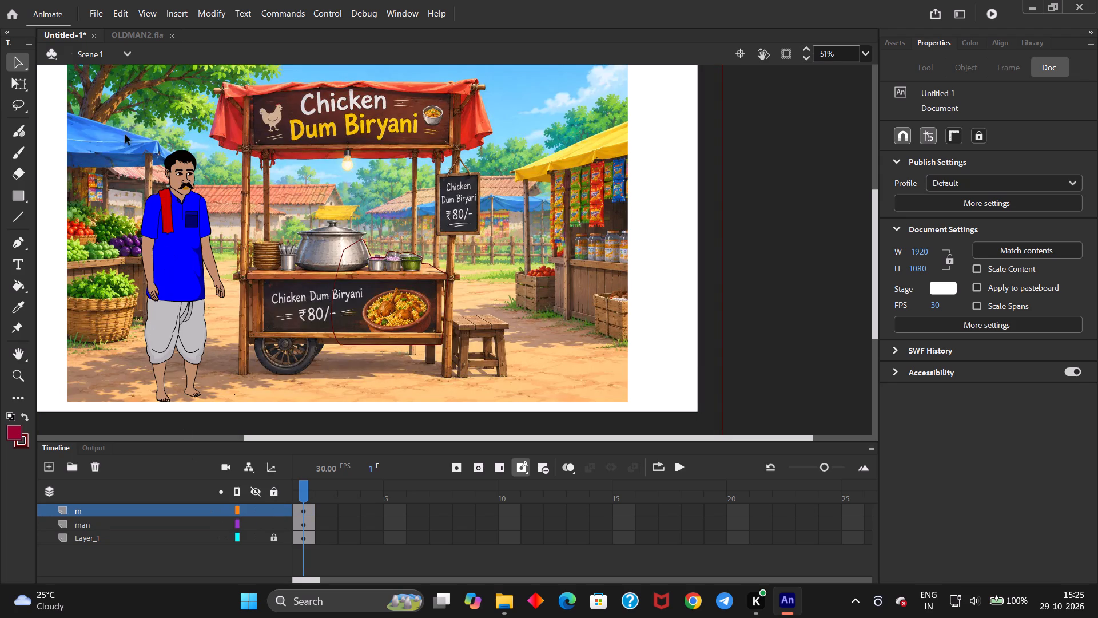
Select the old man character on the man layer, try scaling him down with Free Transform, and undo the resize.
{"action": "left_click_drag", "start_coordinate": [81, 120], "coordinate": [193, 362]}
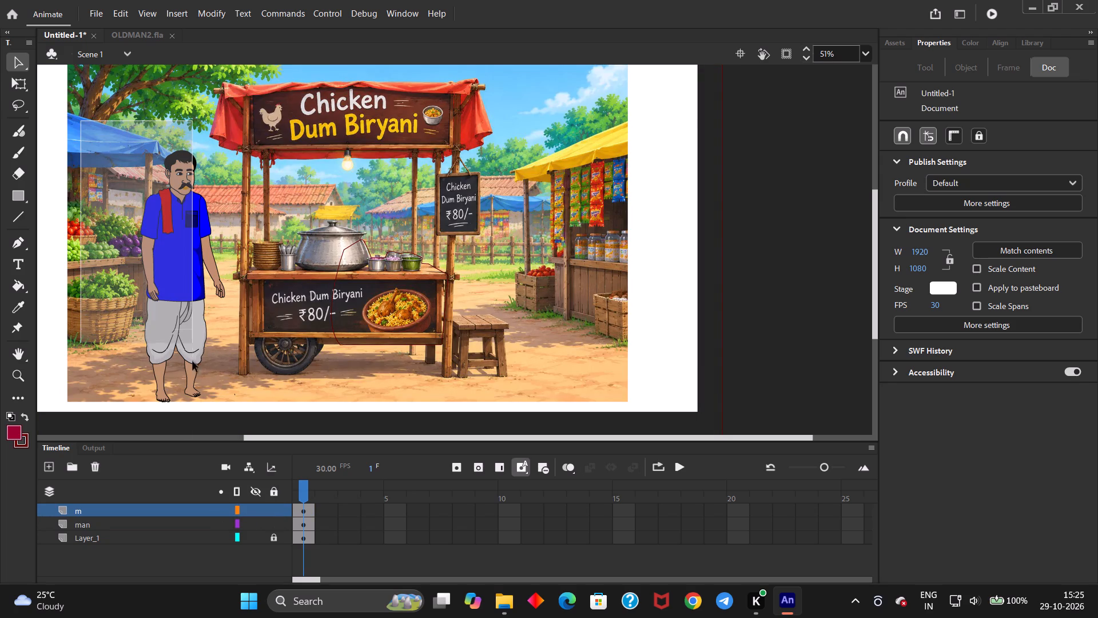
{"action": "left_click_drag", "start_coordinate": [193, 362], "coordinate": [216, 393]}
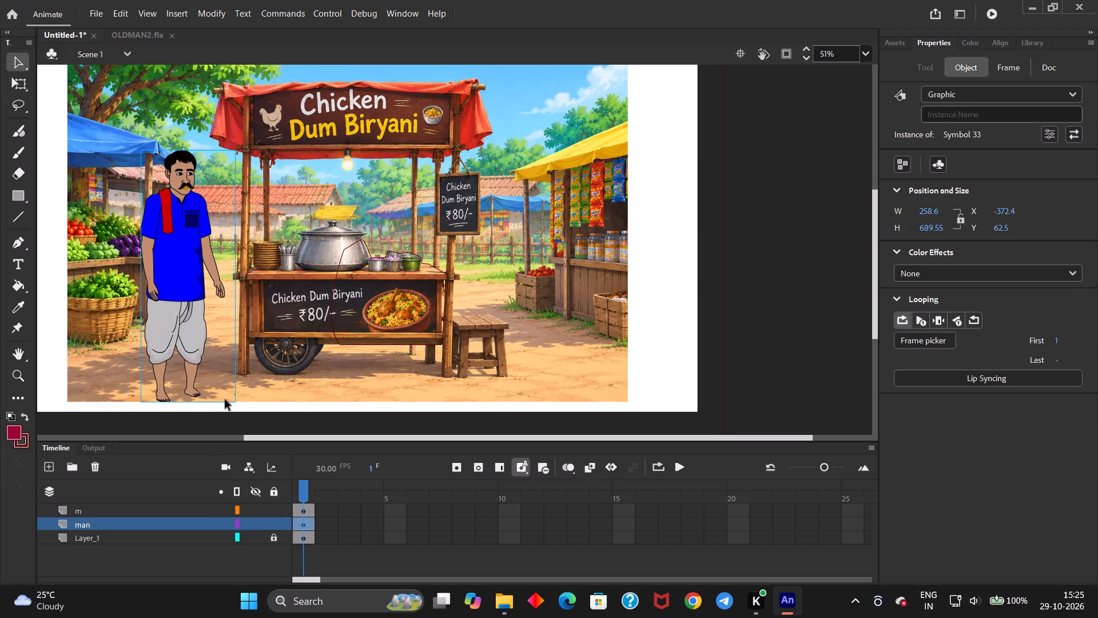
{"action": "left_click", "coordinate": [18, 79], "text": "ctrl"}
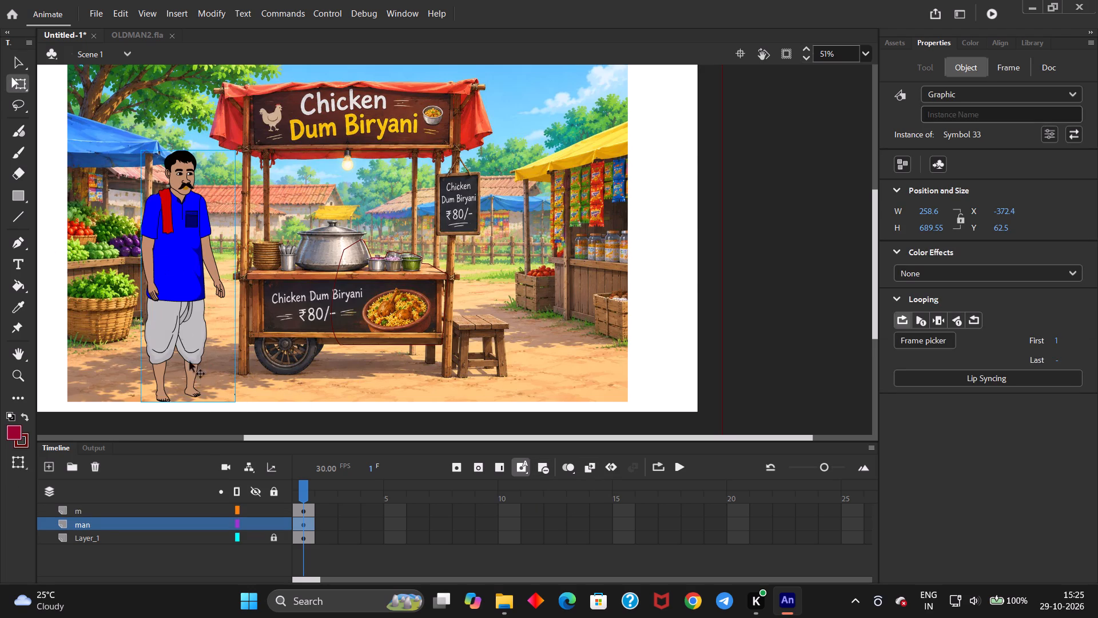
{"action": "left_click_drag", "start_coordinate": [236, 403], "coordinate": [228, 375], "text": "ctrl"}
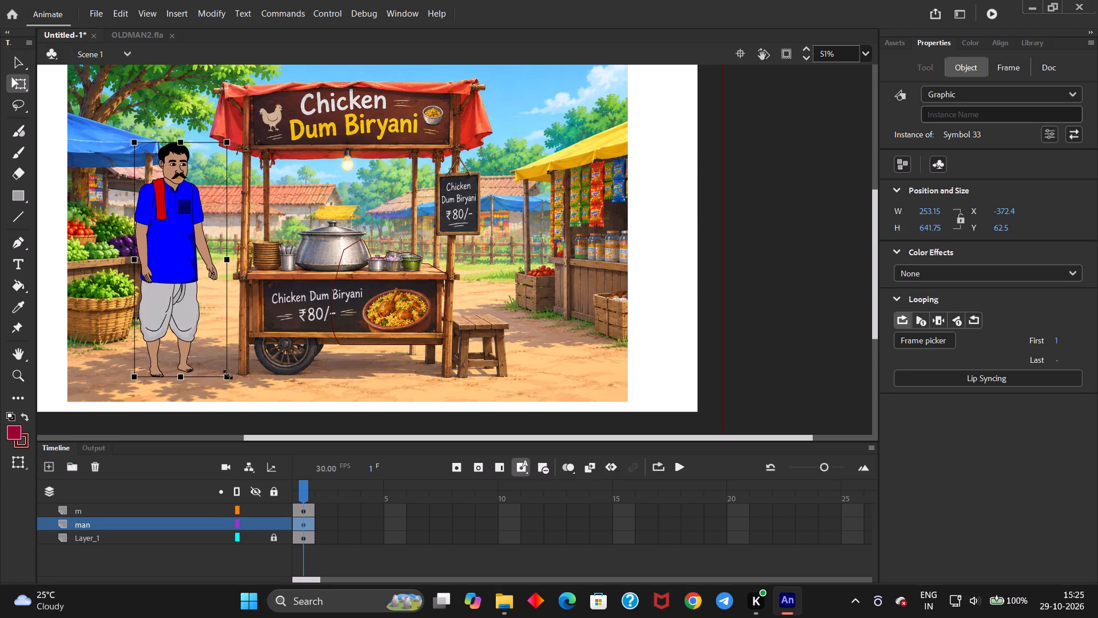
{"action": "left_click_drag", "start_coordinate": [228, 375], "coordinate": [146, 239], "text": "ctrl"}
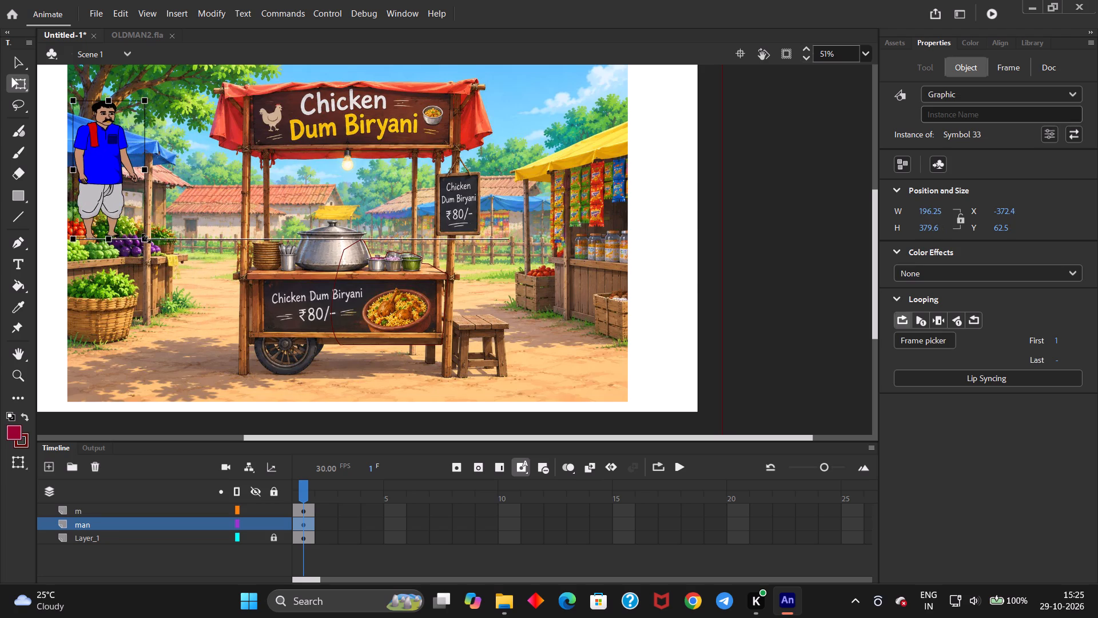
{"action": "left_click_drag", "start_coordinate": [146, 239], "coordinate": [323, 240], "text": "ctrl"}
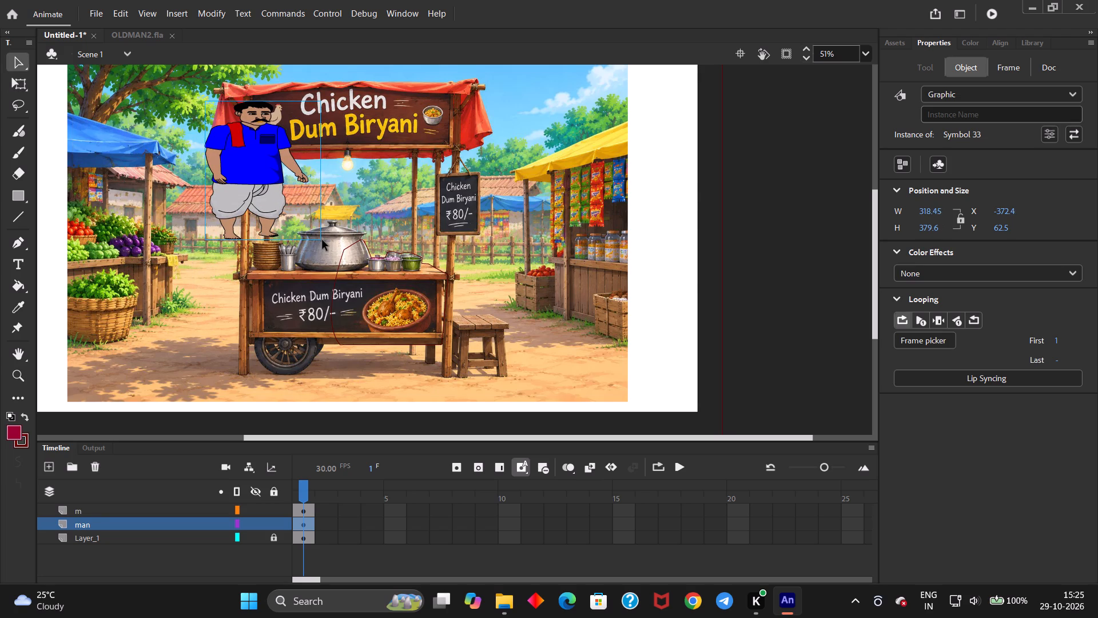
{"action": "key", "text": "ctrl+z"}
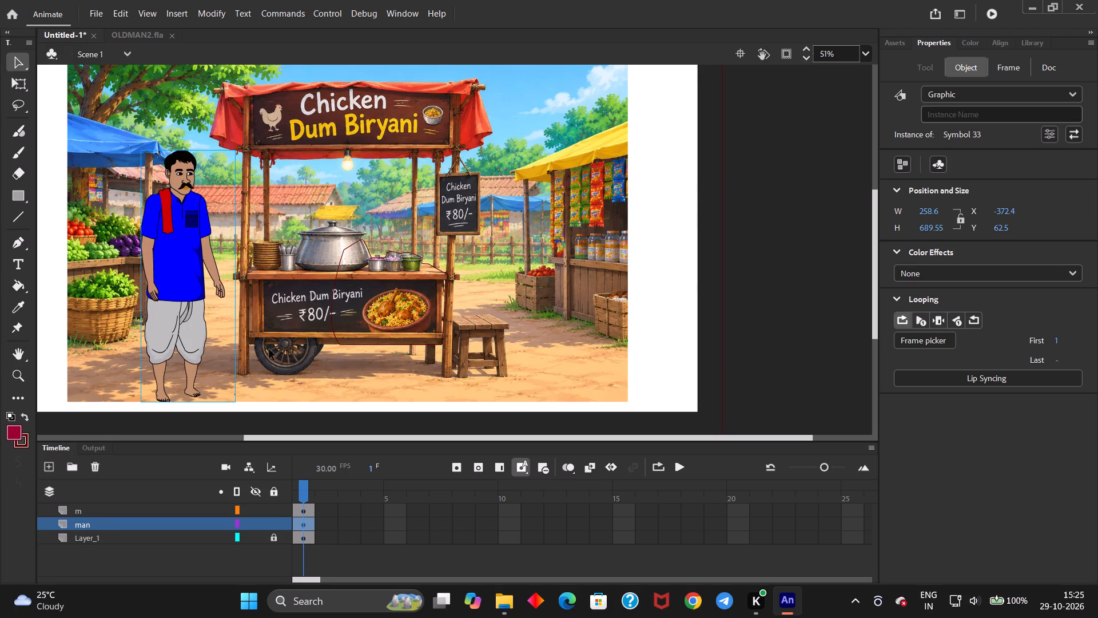
Raise the old man character slightly and scale him down proportionally with Free Transform to about 180 by 479.
{"action": "left_click_drag", "start_coordinate": [233, 395], "coordinate": [230, 360], "text": "shift"}
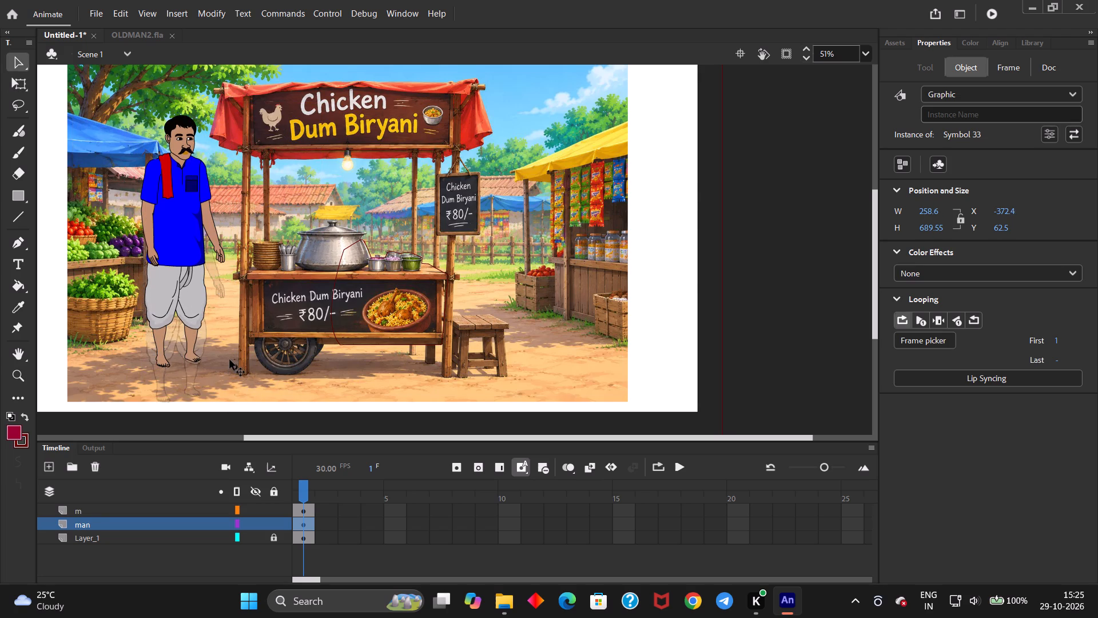
{"action": "left_click_drag", "start_coordinate": [230, 360], "coordinate": [228, 358], "text": "shift"}
{"action": "left_click", "coordinate": [31, 85]}
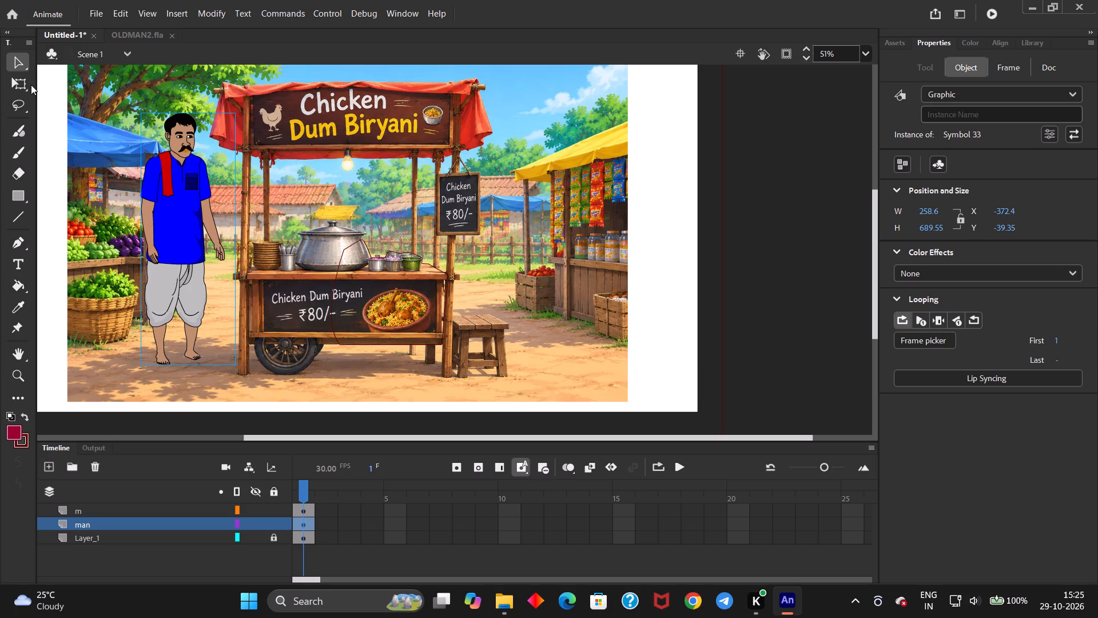
{"action": "left_click", "coordinate": [18, 85]}
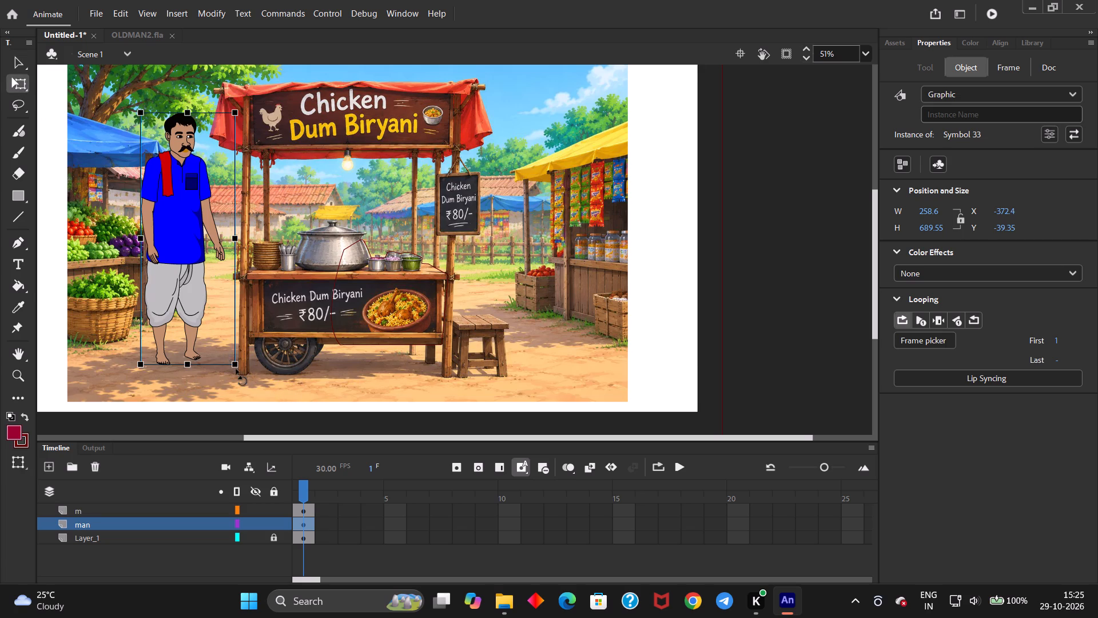
{"action": "left_click_drag", "start_coordinate": [236, 362], "coordinate": [213, 256], "text": "shift"}
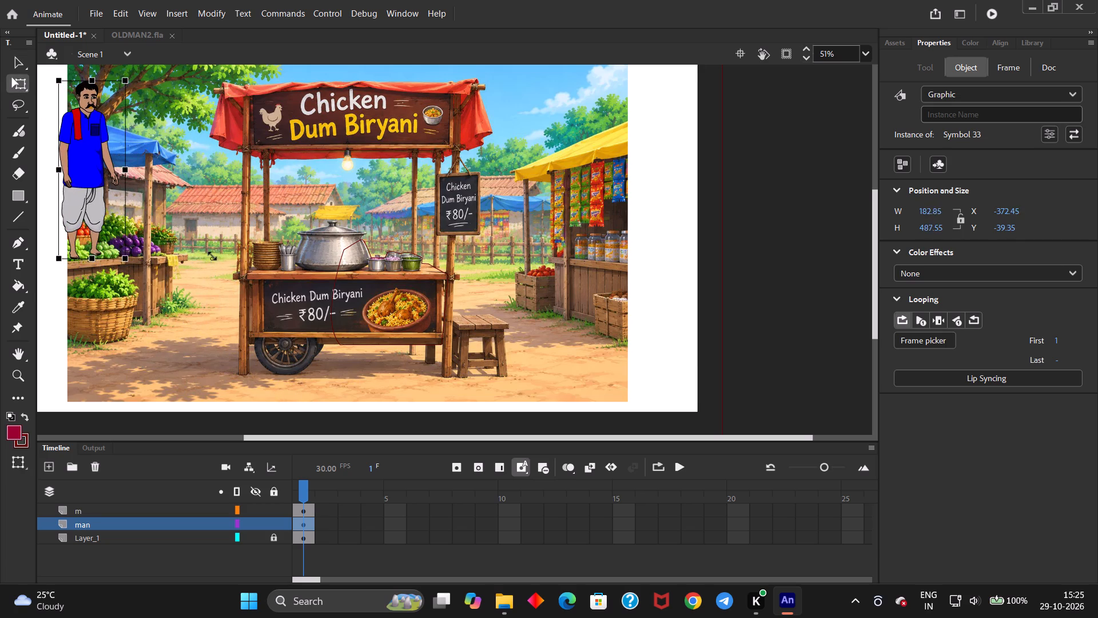
{"action": "left_click_drag", "start_coordinate": [213, 256], "coordinate": [213, 252], "text": "shift"}
Move the resized character over the stall's small bowls near the right post, at about X 484, Y 274.
{"action": "left_click_drag", "start_coordinate": [85, 143], "coordinate": [381, 253]}
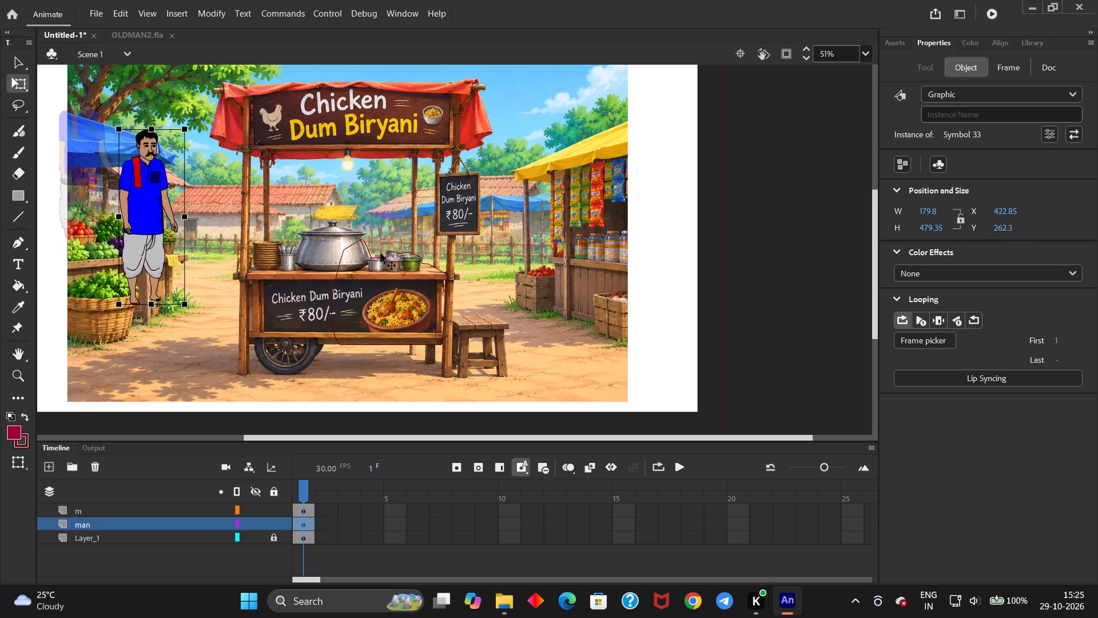
{"action": "left_click_drag", "start_coordinate": [381, 253], "coordinate": [397, 258]}
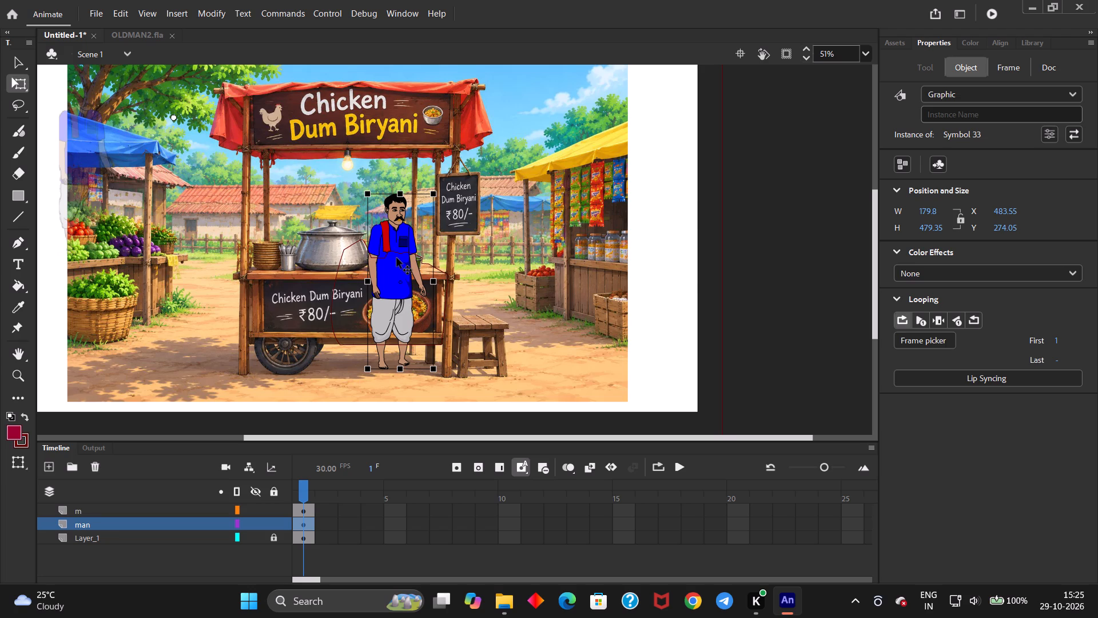
Enlarge the old man character proportionally to about 195 by 519 and reposition him over the stall at about X 433, Y 227.
{"action": "left_click_drag", "start_coordinate": [397, 258], "coordinate": [395, 251]}
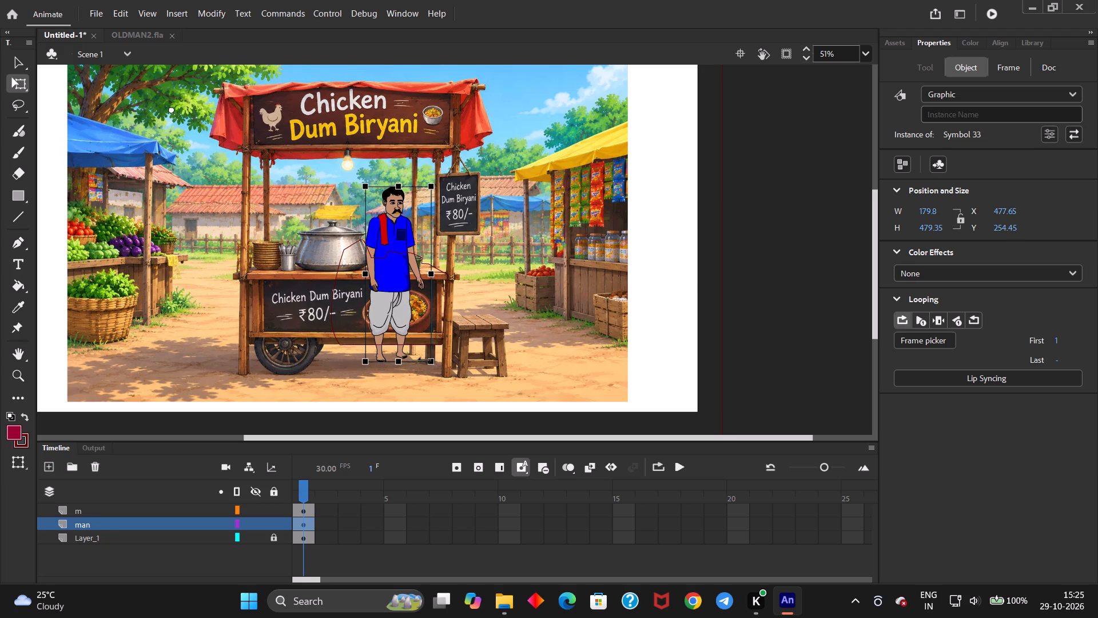
{"action": "left_click_drag", "start_coordinate": [431, 366], "coordinate": [442, 384], "text": "shift"}
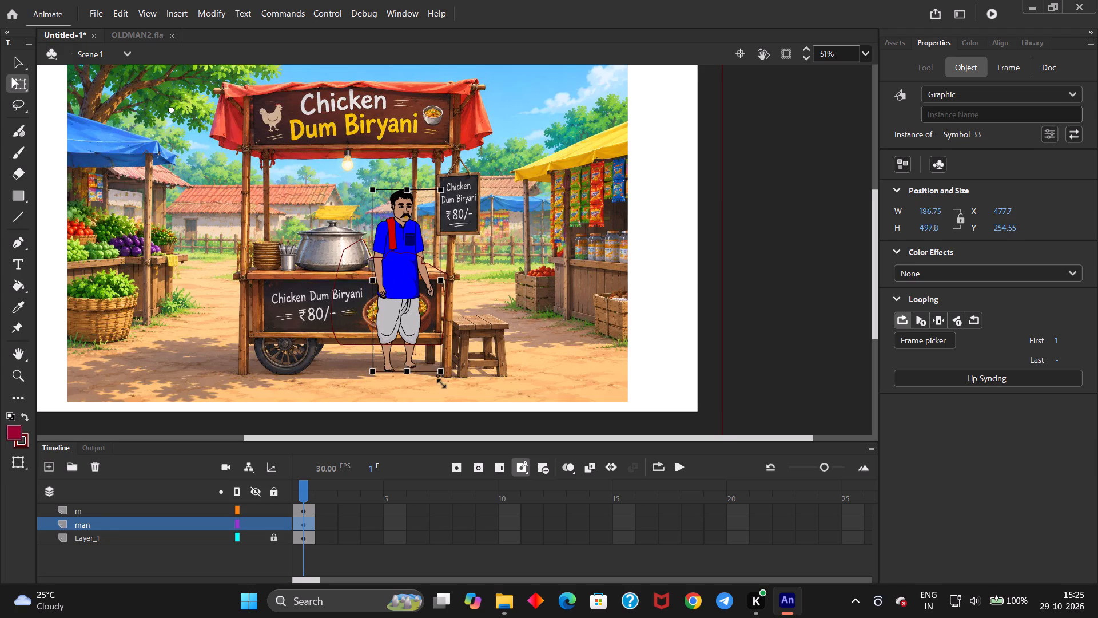
{"action": "left_click_drag", "start_coordinate": [442, 384], "coordinate": [452, 399], "text": "shift"}
{"action": "left_click_drag", "start_coordinate": [411, 288], "coordinate": [401, 271]}
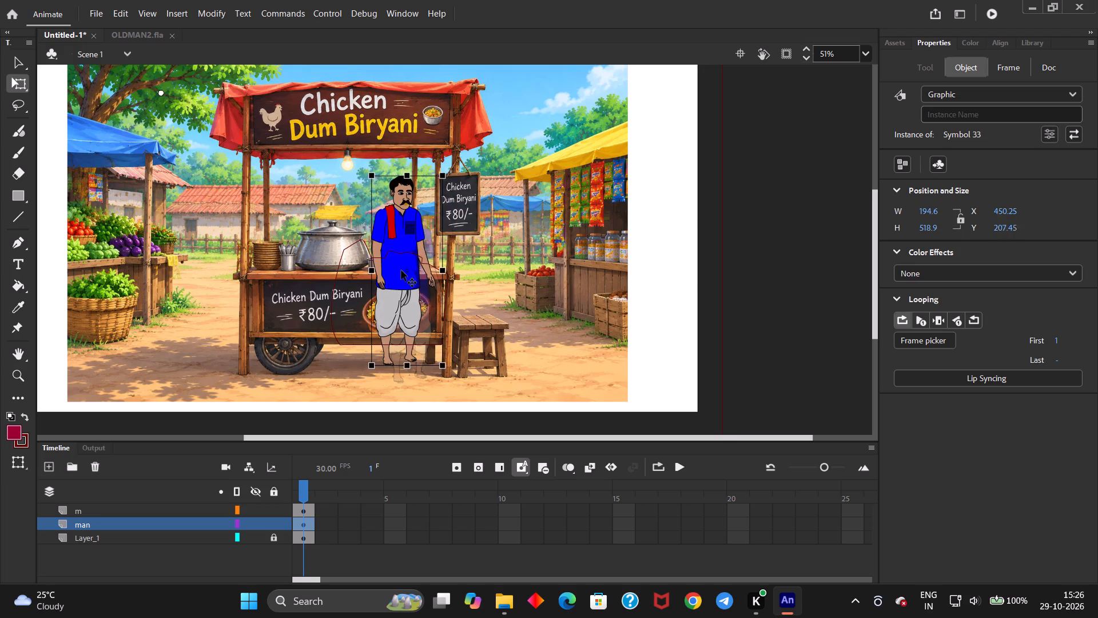
{"action": "left_click_drag", "start_coordinate": [401, 271], "coordinate": [395, 278]}
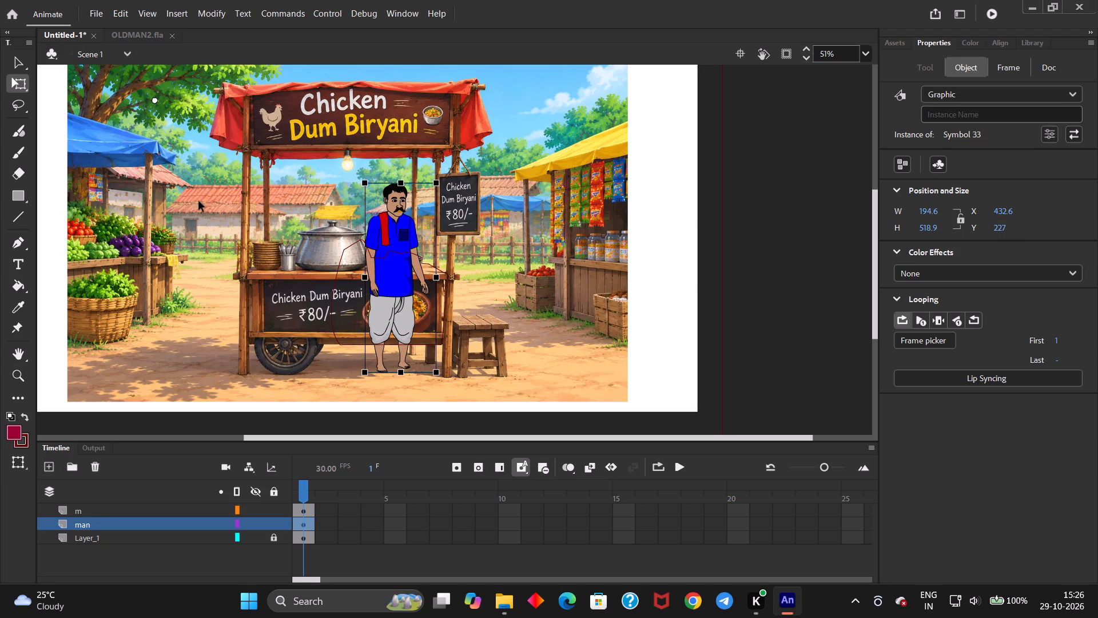
Flip the old man character horizontally.
{"action": "left_click", "coordinate": [217, 3]}
{"action": "left_click", "coordinate": [284, 208]}
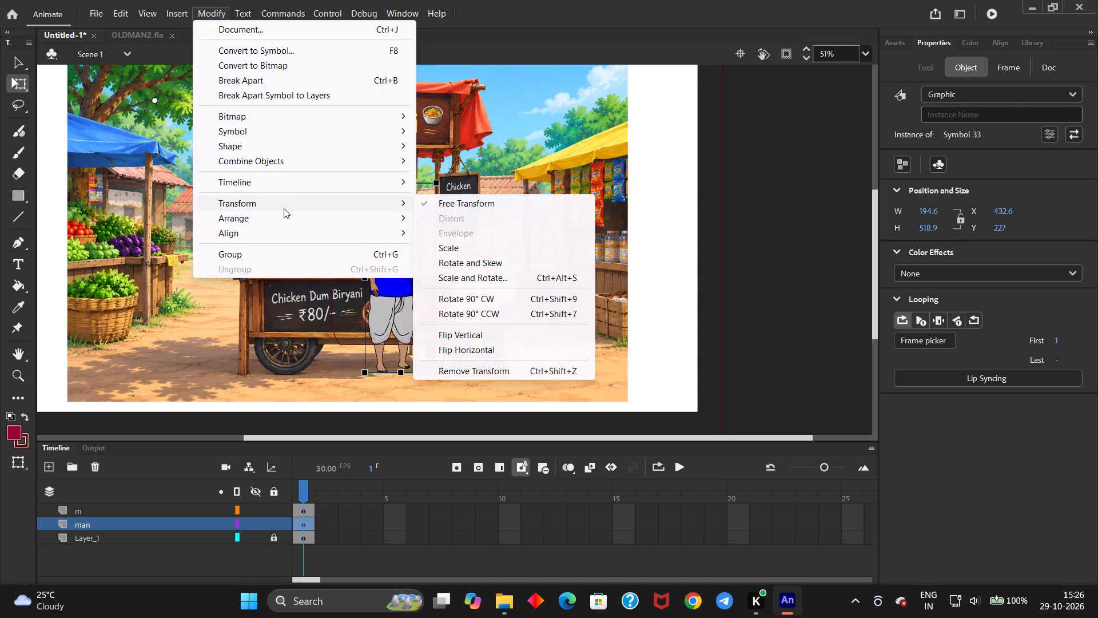
{"action": "left_click", "coordinate": [459, 350]}
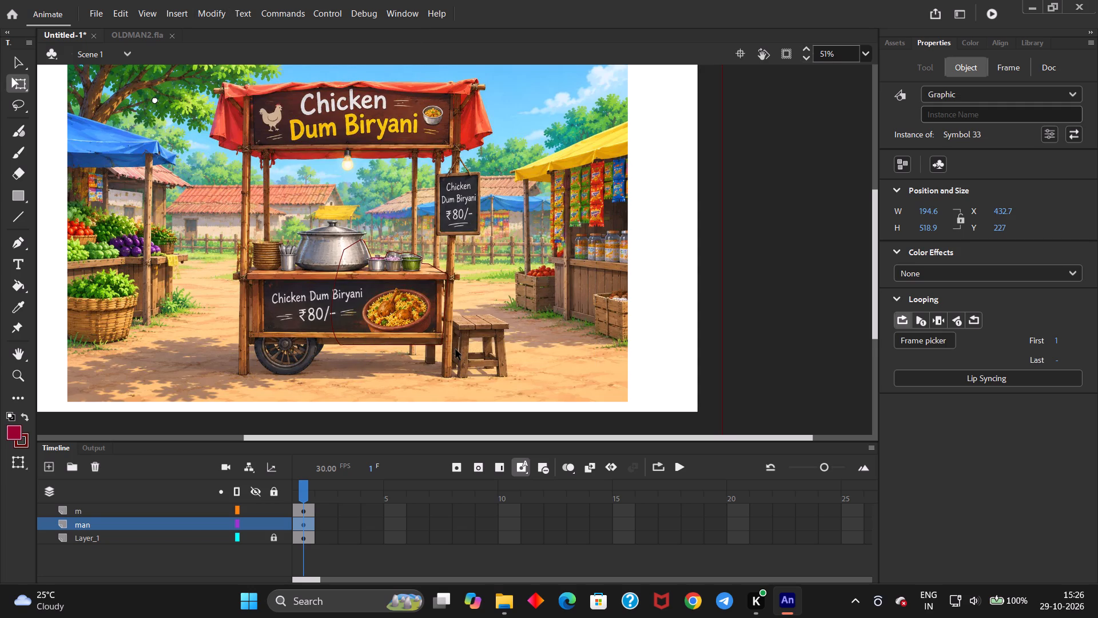
Nudge the flipped old man horizontally back onto the stall, between the big pot and the post, to about X 1704.
{"action": "scroll", "coordinate": [456, 350], "scroll_direction": "down", "scroll_amount": 6, "text": "ctrl"}
{"action": "scroll", "coordinate": [456, 350], "scroll_direction": "up", "scroll_amount": 4, "text": "ctrl"}
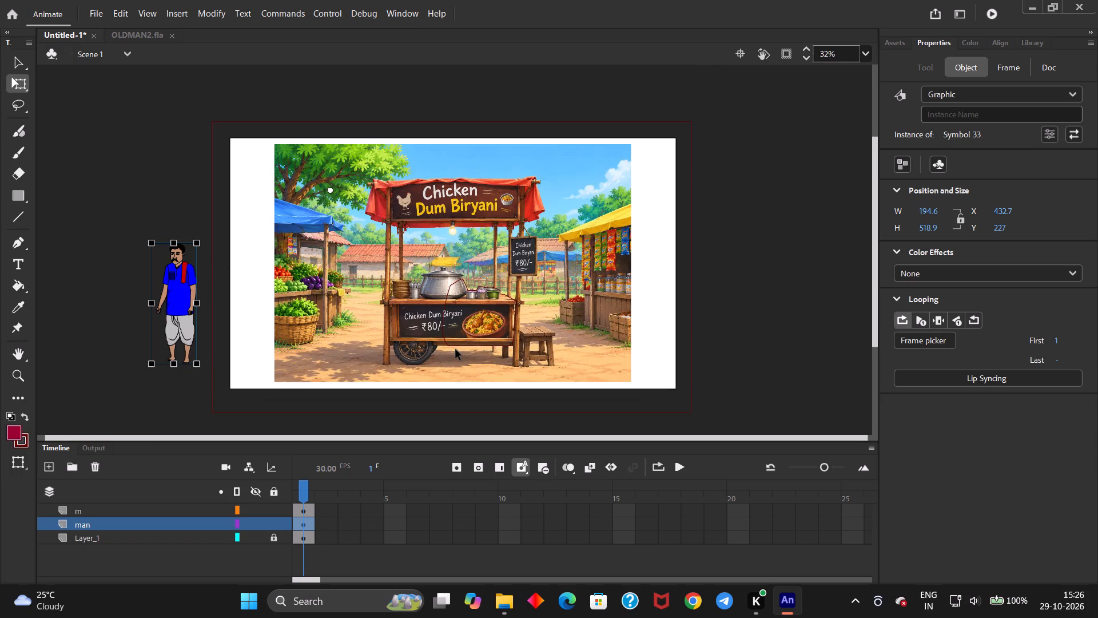
{"action": "key", "text": "Right"}
{"action": "key", "text": "Right"}
{"action": "key", "text": "Right"}
{"action": "key", "text": "Right"}
{"action": "key", "text": "Right"}
{"action": "key", "text": "Right"}
{"action": "key", "text": "Right"}
{"action": "key", "text": "Right"}
{"action": "key", "text": "Right"}
{"action": "key", "text": "Right"}
{"action": "key", "text": "Right"}
{"action": "key", "text": "Right"}
{"action": "key", "text": "Right"}
{"action": "key", "text": "Right"}
{"action": "key", "text": "Right"}
{"action": "key", "text": "Right"}
{"action": "key", "text": "Right"}
{"action": "key", "text": "Right"}
{"action": "key", "text": "Right"}
{"action": "key", "text": "Right"}
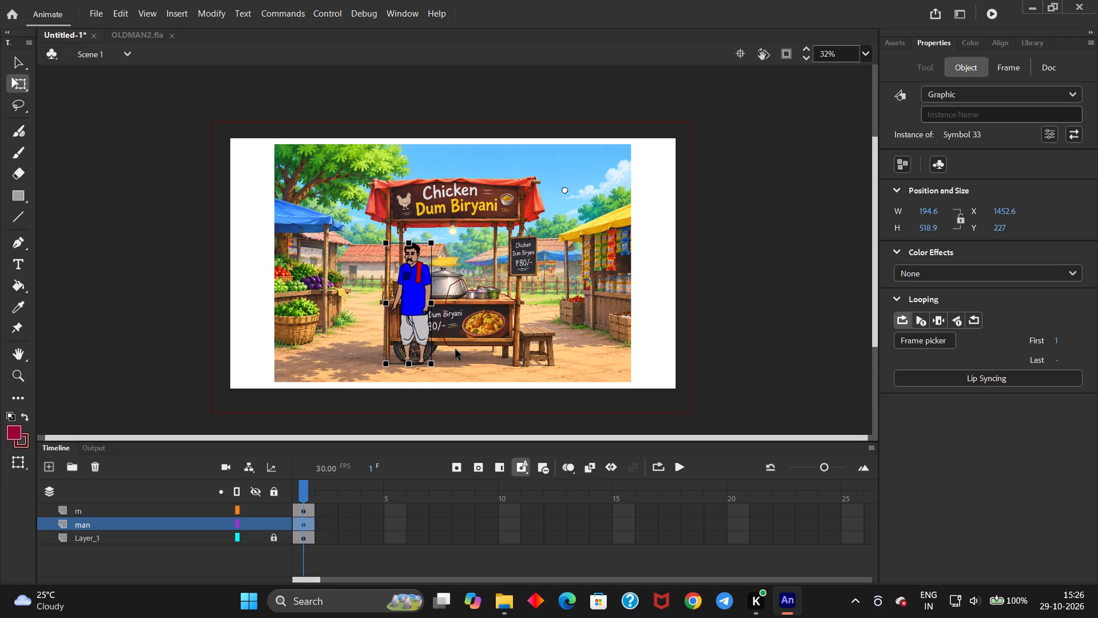
{"action": "key", "text": "Right"}
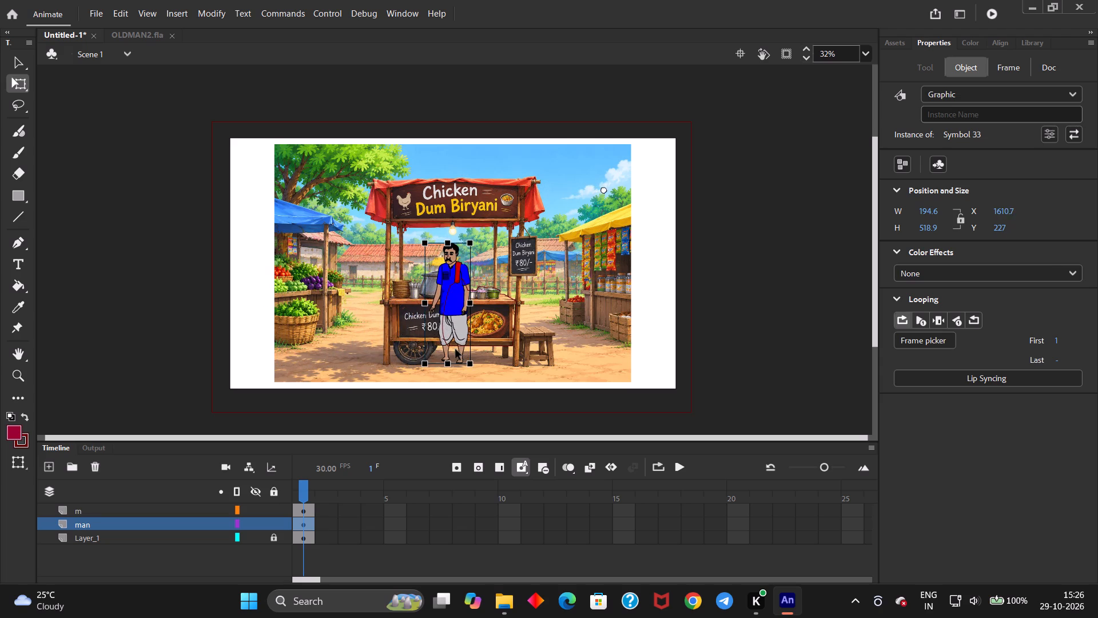
{"action": "key", "text": "Right"}
{"action": "key", "text": "Right"}
{"action": "key", "text": "Right"}
{"action": "key", "text": "Right"}
{"action": "key", "text": "Right"}
{"action": "key", "text": "Right"}
{"action": "key", "text": "Right"}
{"action": "key", "text": "Right"}
{"action": "key", "text": "Right"}
{"action": "key", "text": "Right"}
{"action": "key", "text": "Right"}
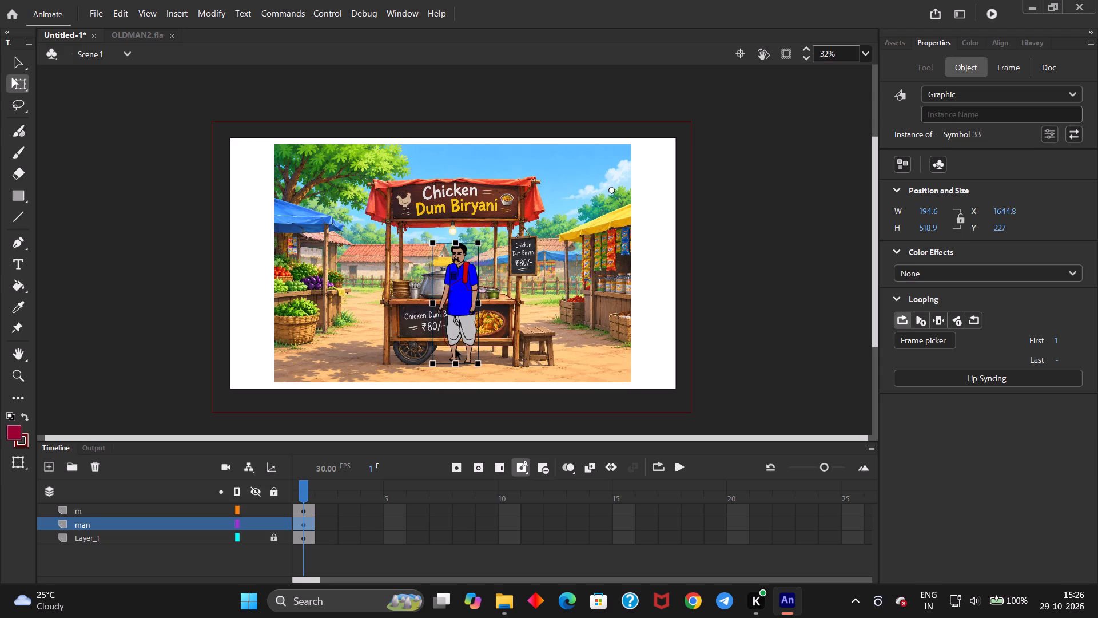
{"action": "key", "text": "Right"}
{"action": "key", "text": "Right"}
{"action": "key", "text": "Right"}
{"action": "key", "text": "Right"}
{"action": "key", "text": "Right"}
{"action": "key", "text": "Right"}
{"action": "key", "text": "Right"}
{"action": "key", "text": "Right"}
{"action": "key", "text": "Right"}
{"action": "key", "text": "Right"}
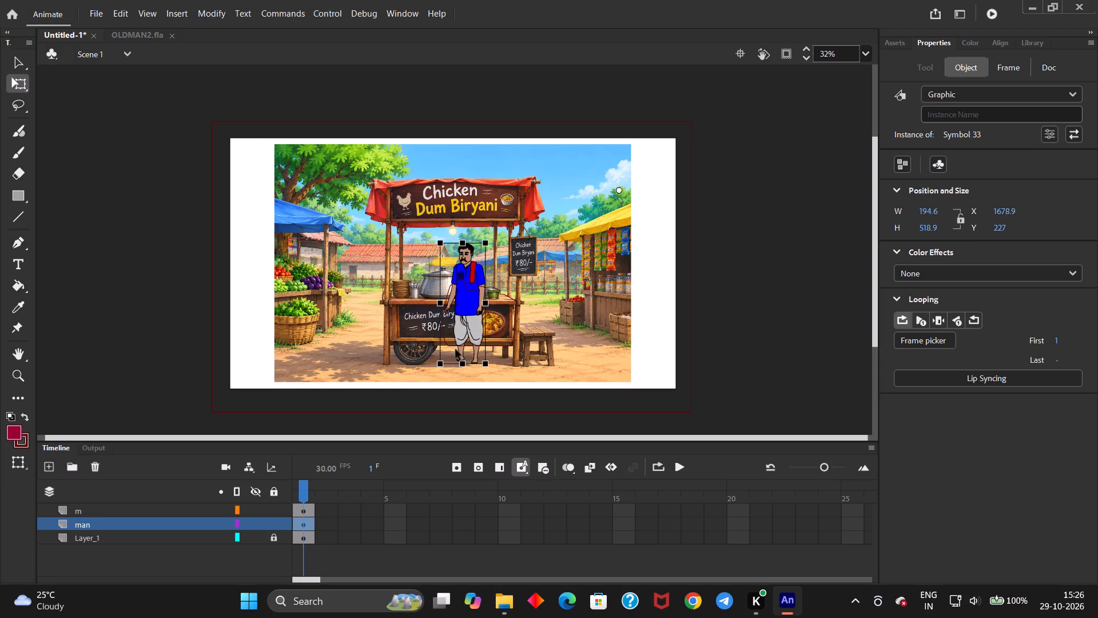
{"action": "key", "text": "Right"}
{"action": "key", "text": "Right"}
{"action": "key", "text": "Right"}
{"action": "key", "text": "Right"}
{"action": "key", "text": "Right"}
{"action": "key", "text": "Right"}
{"action": "key", "text": "Right"}
{"action": "key", "text": "Right"}
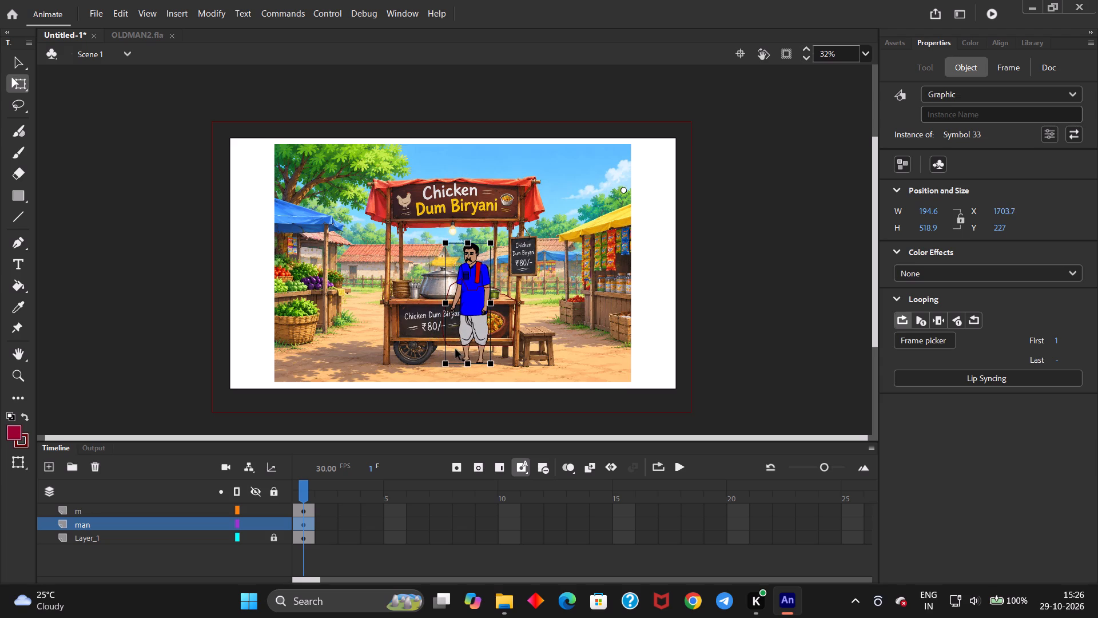
{"action": "key", "text": "Right"}
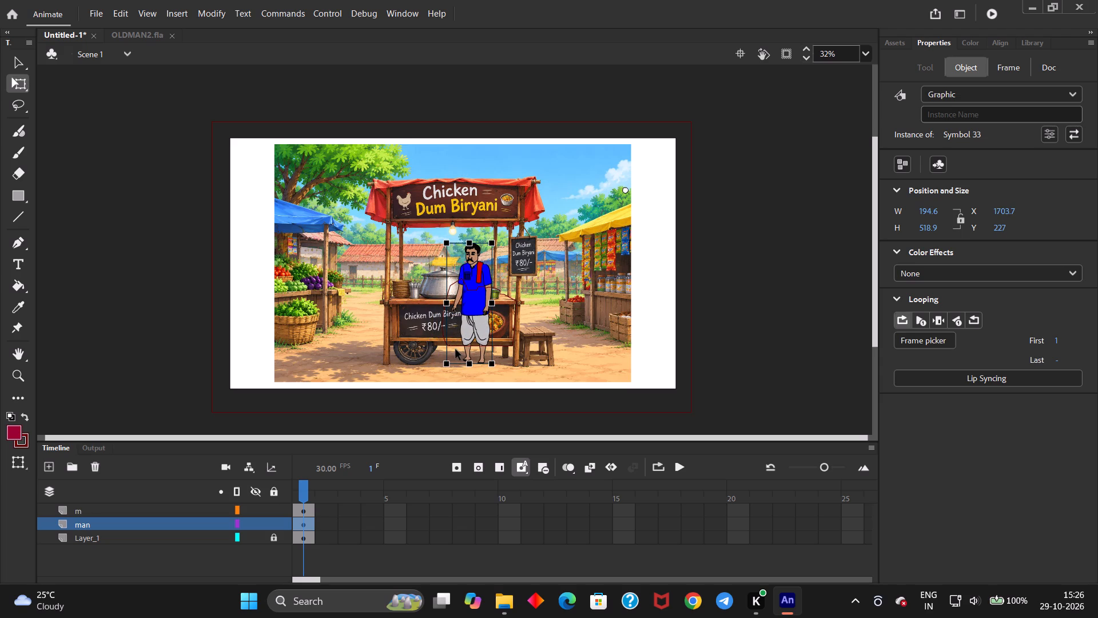
Fill the area outside the traced stall outline on the m layer with the current dark red paint bucket color.
{"action": "scroll", "coordinate": [711, 265], "scroll_direction": "up", "scroll_amount": 3, "text": "ctrl"}
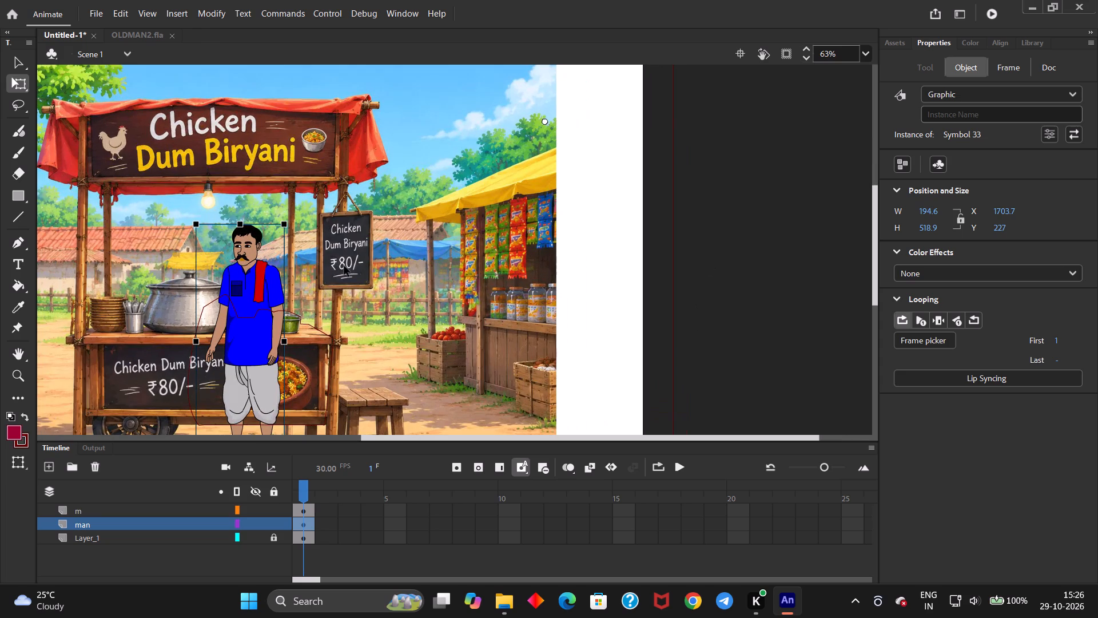
{"action": "scroll", "coordinate": [222, 302], "scroll_direction": "up", "scroll_amount": 2, "text": "ctrl"}
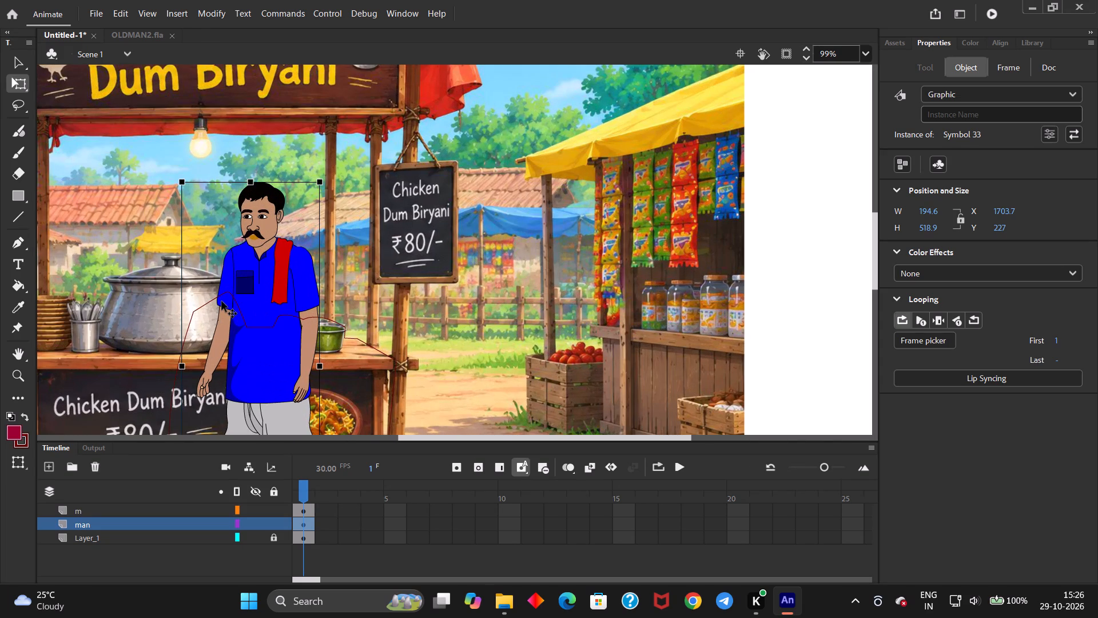
{"action": "left_click", "coordinate": [86, 509]}
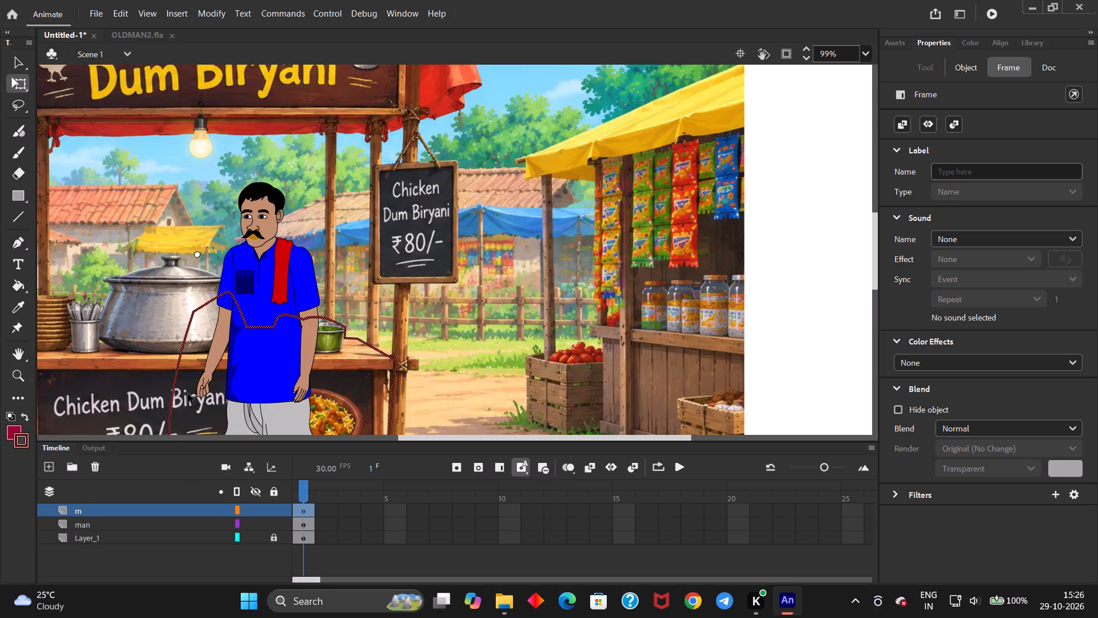
{"action": "left_click", "coordinate": [18, 283]}
{"action": "left_click", "coordinate": [139, 262]}
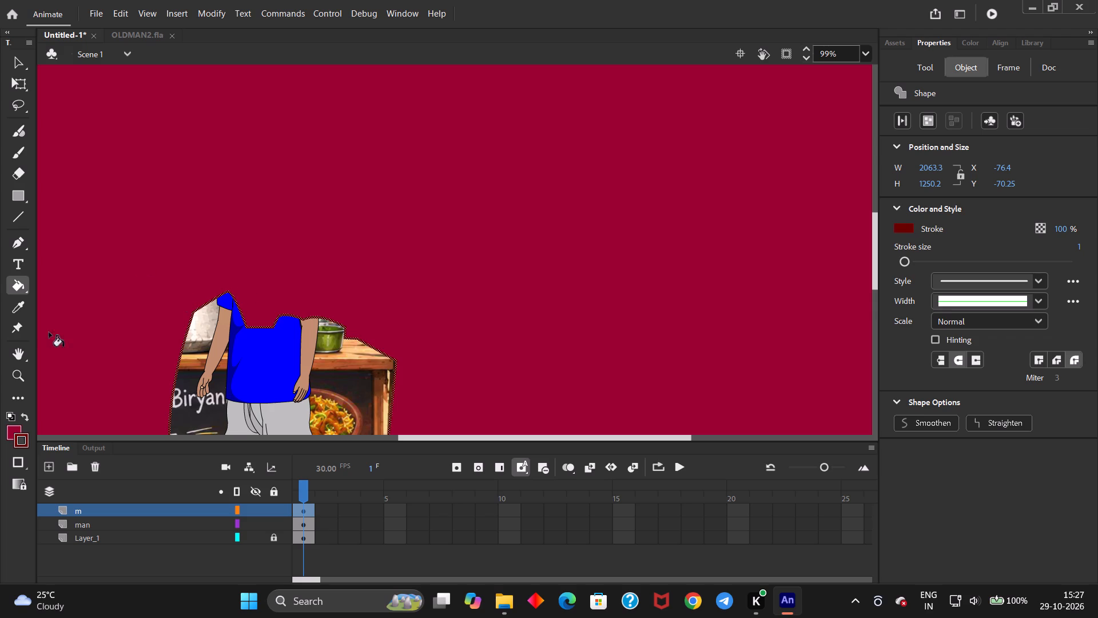
Turn the m layer into a mask over the man layer and check the man from head to feet behind the stall.
{"action": "right_click", "coordinate": [113, 510]}
{"action": "left_click", "coordinate": [157, 358]}
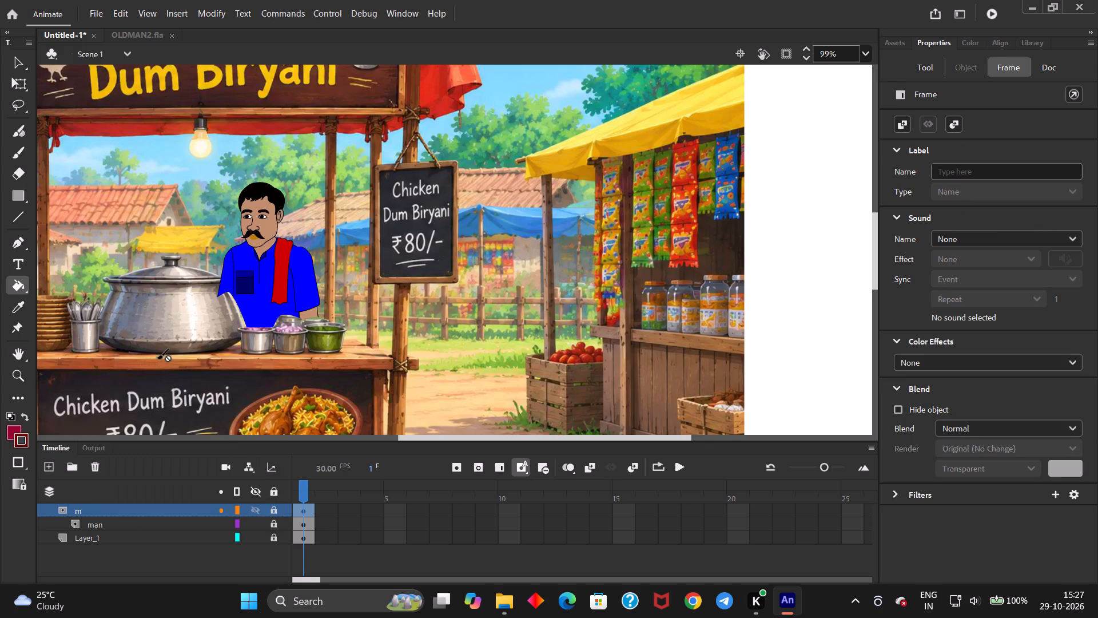
{"action": "scroll", "coordinate": [259, 290], "scroll_direction": "down", "scroll_amount": 2}
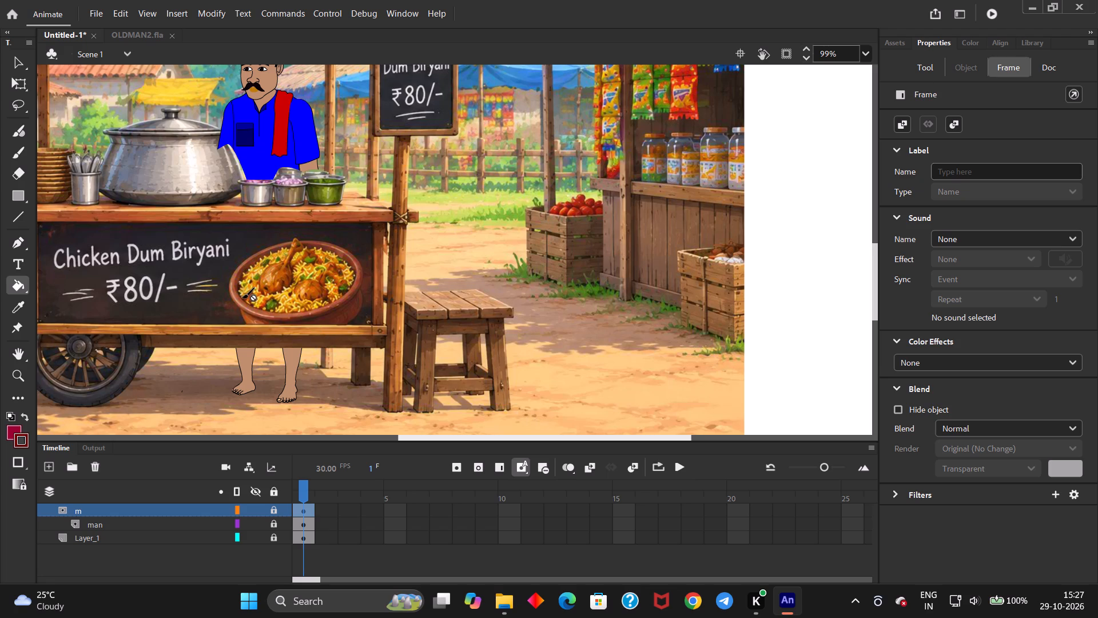
{"action": "scroll", "coordinate": [242, 297], "scroll_direction": "up", "scroll_amount": 1}
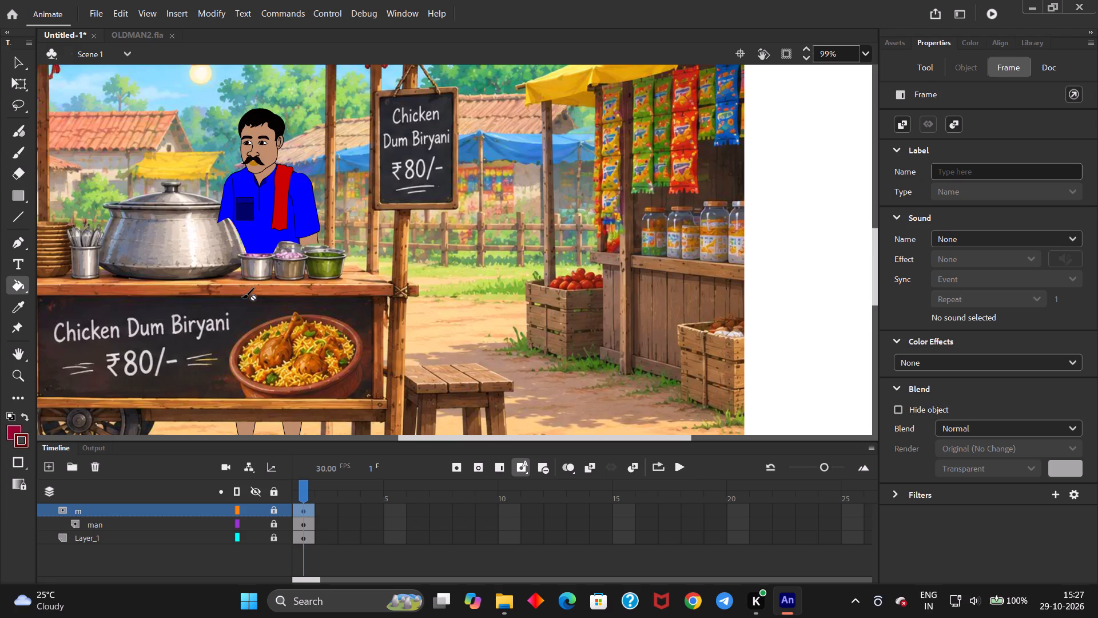
{"action": "scroll", "coordinate": [242, 297], "scroll_direction": "down", "scroll_amount": 1}
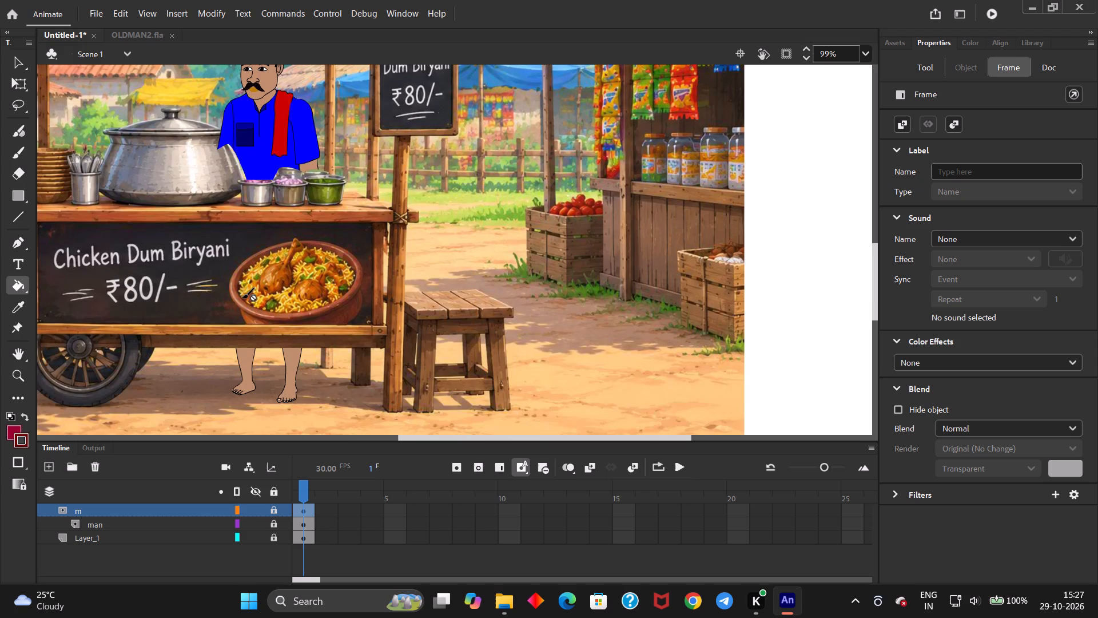
Extend the frames of the m, man and Layer_1 layers to frame 152, at about 5 seconds.
{"action": "left_click_drag", "start_coordinate": [822, 467], "coordinate": [821, 467]}
{"action": "left_click_drag", "start_coordinate": [821, 467], "coordinate": [787, 475]}
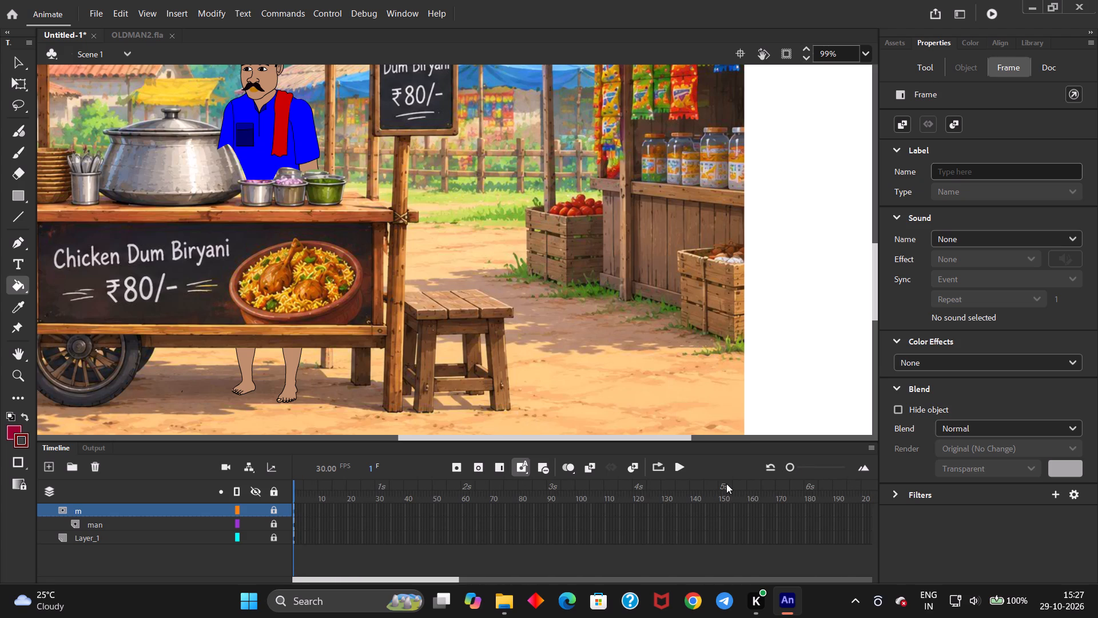
{"action": "double_click", "coordinate": [726, 484]}
{"action": "key", "text": "F5"}
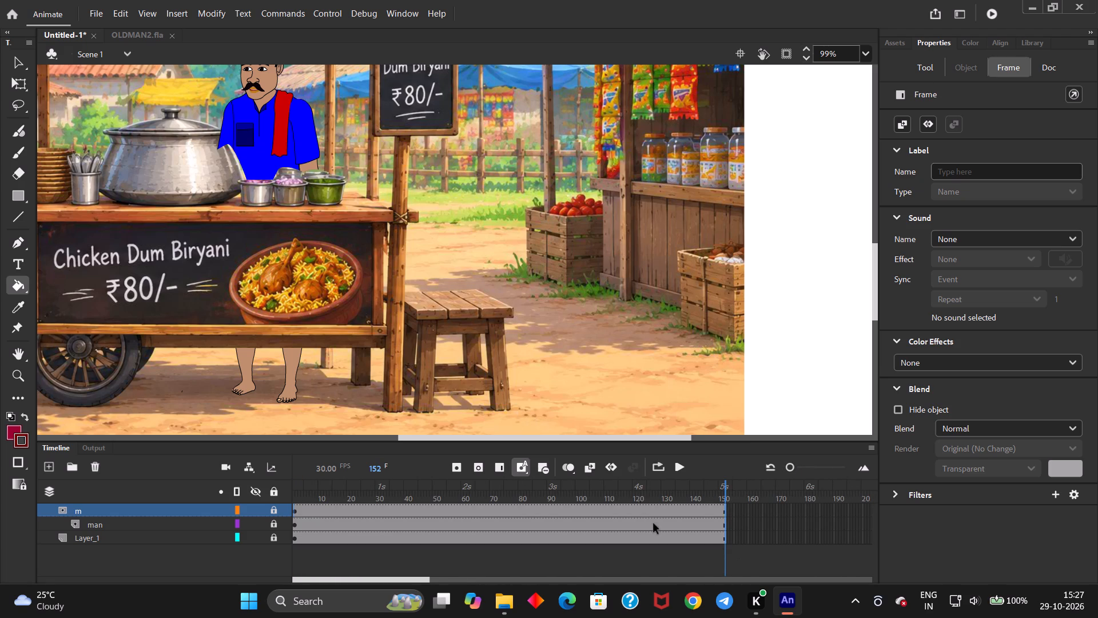
Play the timeline and examine the masked old man's upper body, the counter edges and his feet below the cart.
{"action": "left_click", "coordinate": [678, 465]}
{"action": "scroll", "coordinate": [270, 252], "scroll_direction": "up", "scroll_amount": 2}
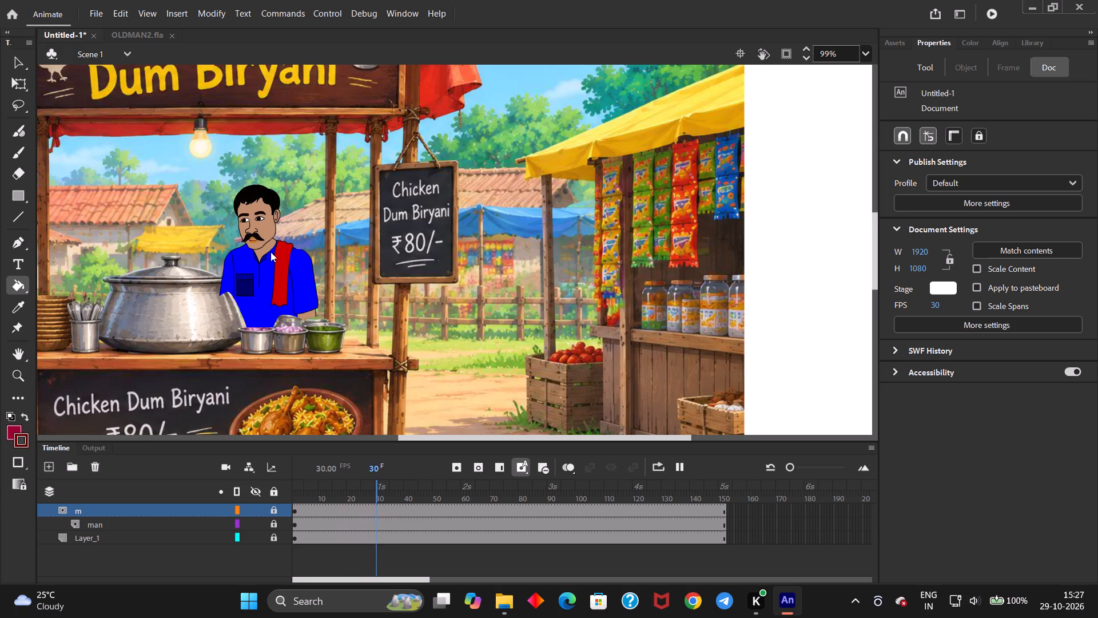
{"action": "scroll", "coordinate": [270, 252], "scroll_direction": "down", "scroll_amount": 2}
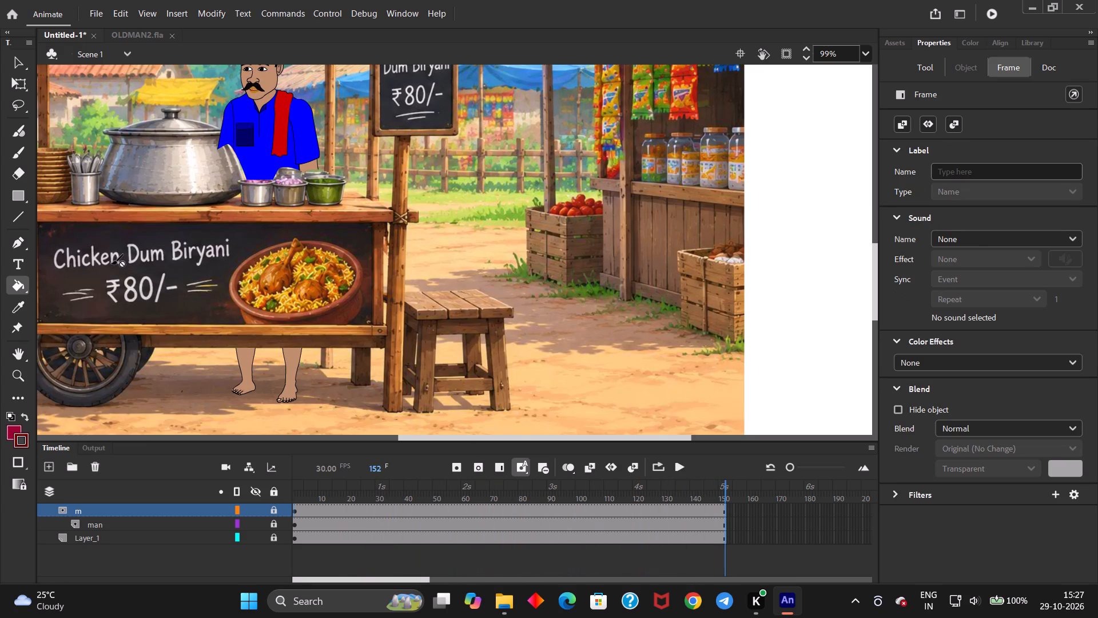
{"action": "scroll", "coordinate": [292, 293], "scroll_direction": "down", "scroll_amount": 2, "text": "ctrl"}
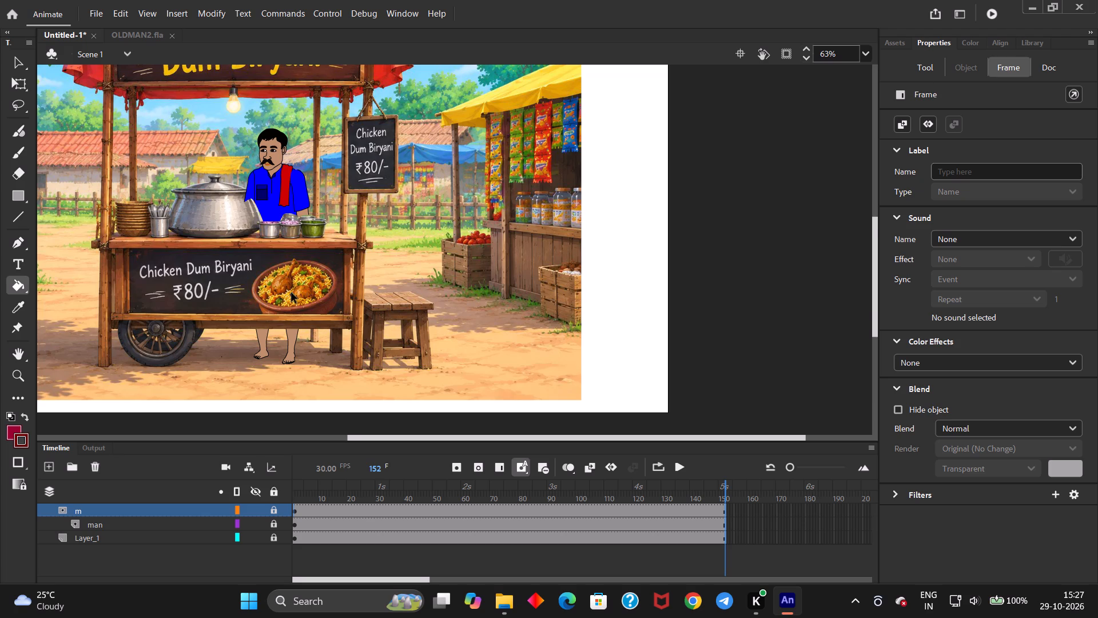
{"action": "scroll", "coordinate": [292, 293], "scroll_direction": "up", "scroll_amount": 4, "text": "ctrl"}
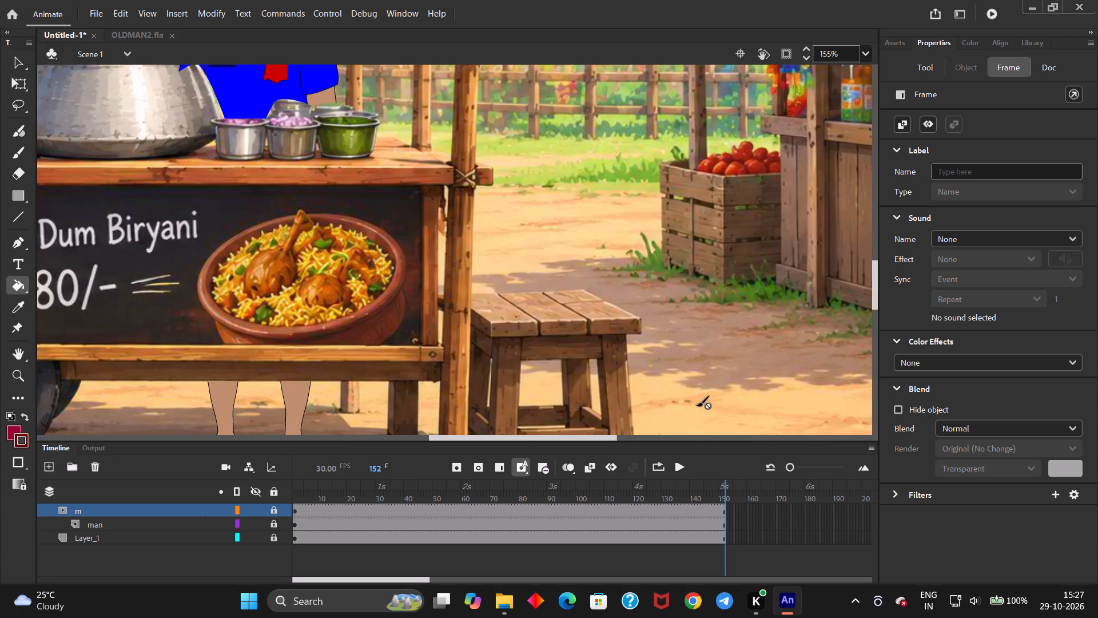
{"action": "scroll", "coordinate": [371, 275], "scroll_direction": "up", "scroll_amount": 2}
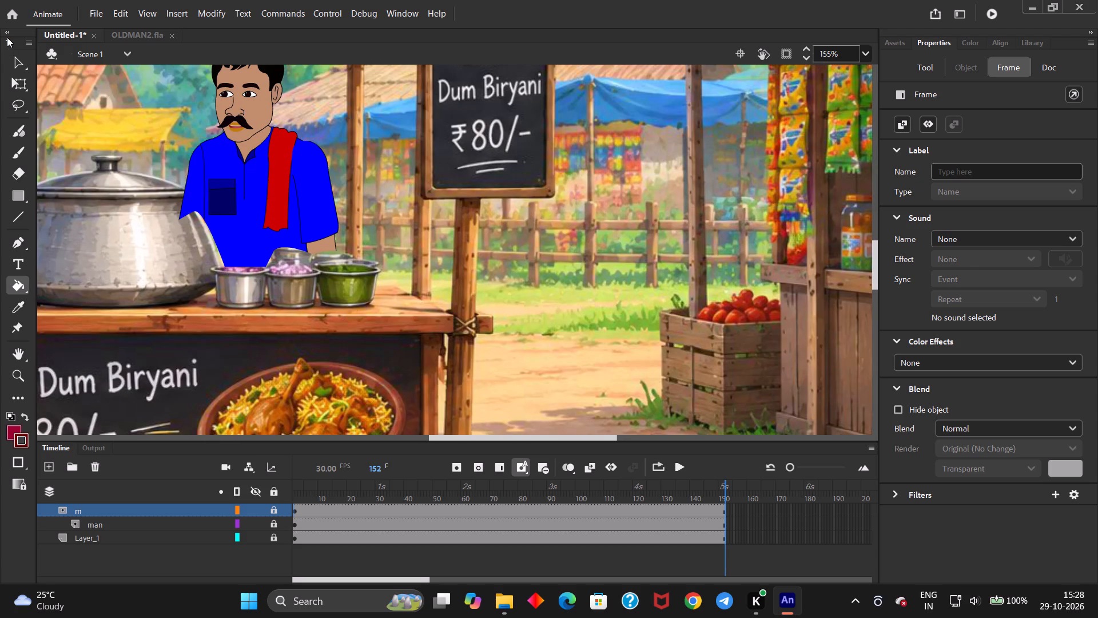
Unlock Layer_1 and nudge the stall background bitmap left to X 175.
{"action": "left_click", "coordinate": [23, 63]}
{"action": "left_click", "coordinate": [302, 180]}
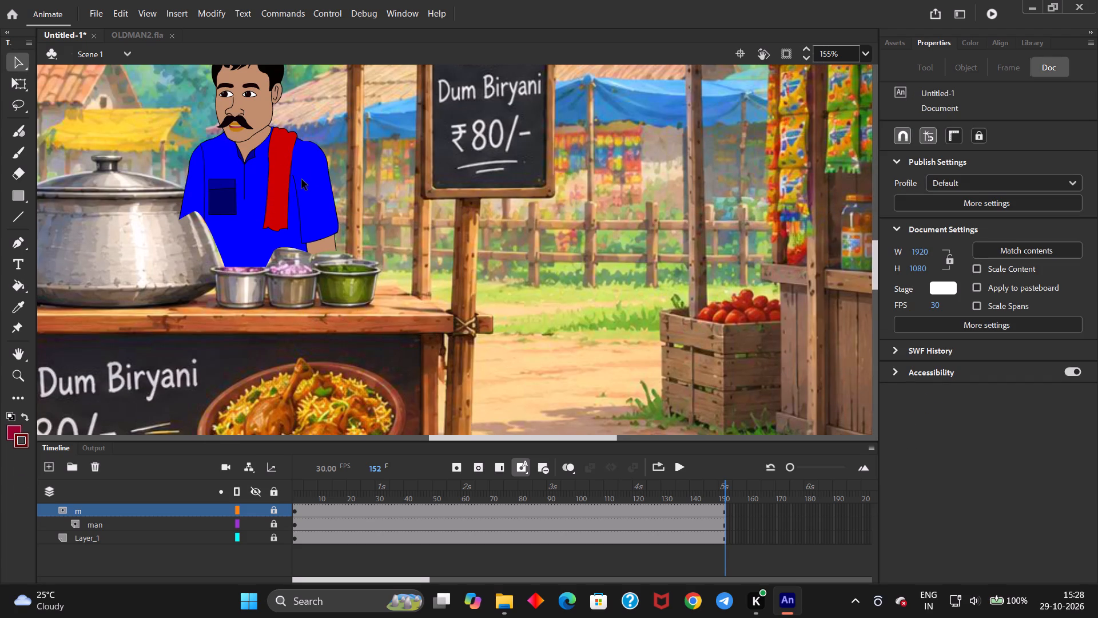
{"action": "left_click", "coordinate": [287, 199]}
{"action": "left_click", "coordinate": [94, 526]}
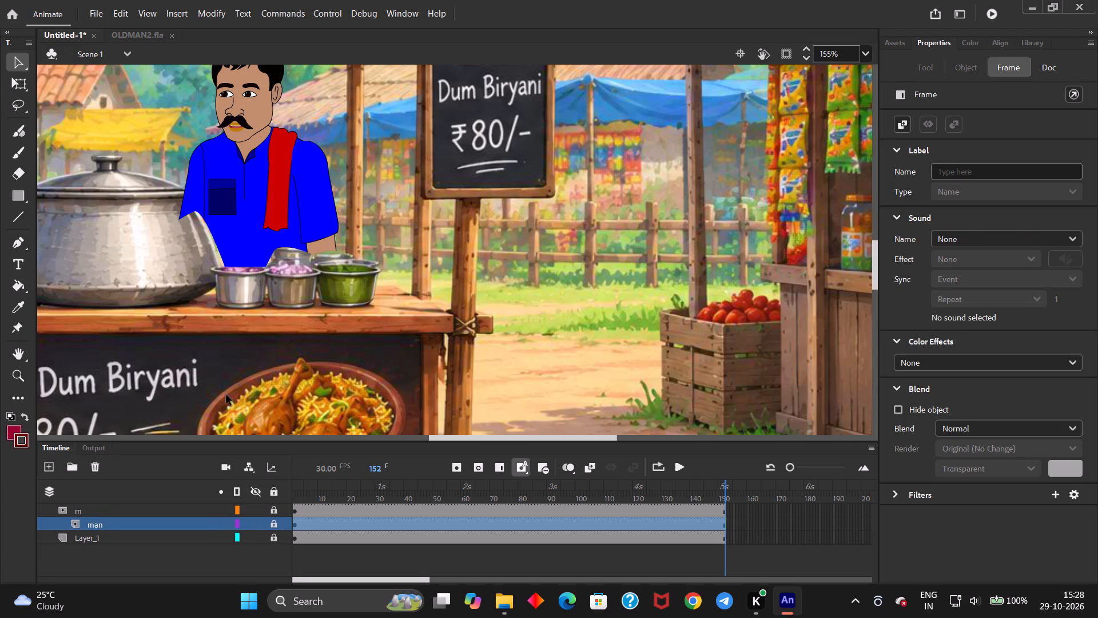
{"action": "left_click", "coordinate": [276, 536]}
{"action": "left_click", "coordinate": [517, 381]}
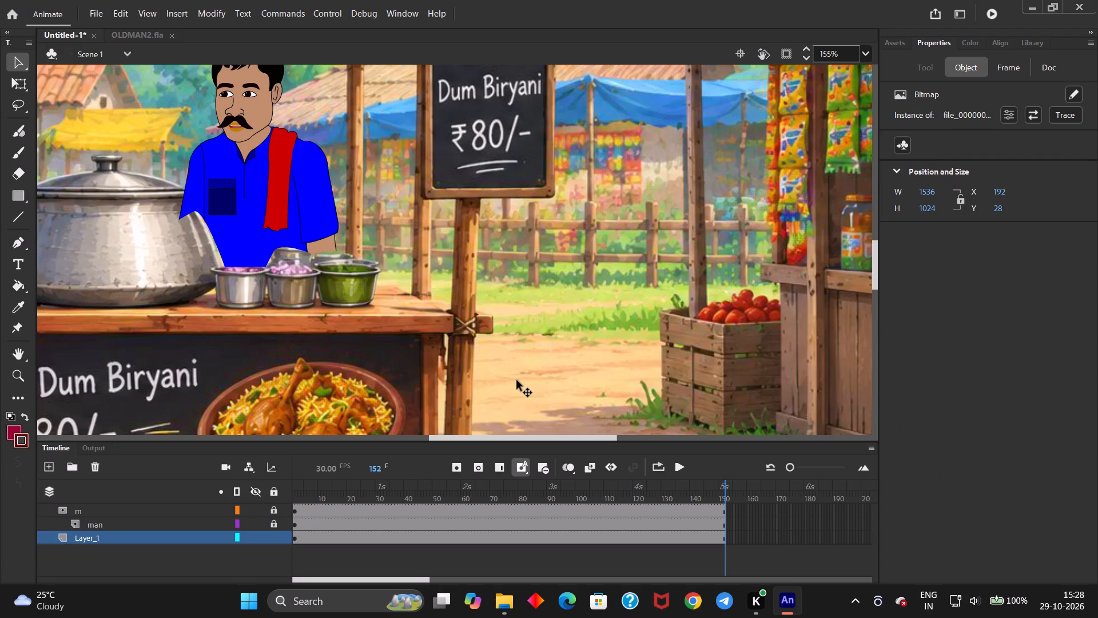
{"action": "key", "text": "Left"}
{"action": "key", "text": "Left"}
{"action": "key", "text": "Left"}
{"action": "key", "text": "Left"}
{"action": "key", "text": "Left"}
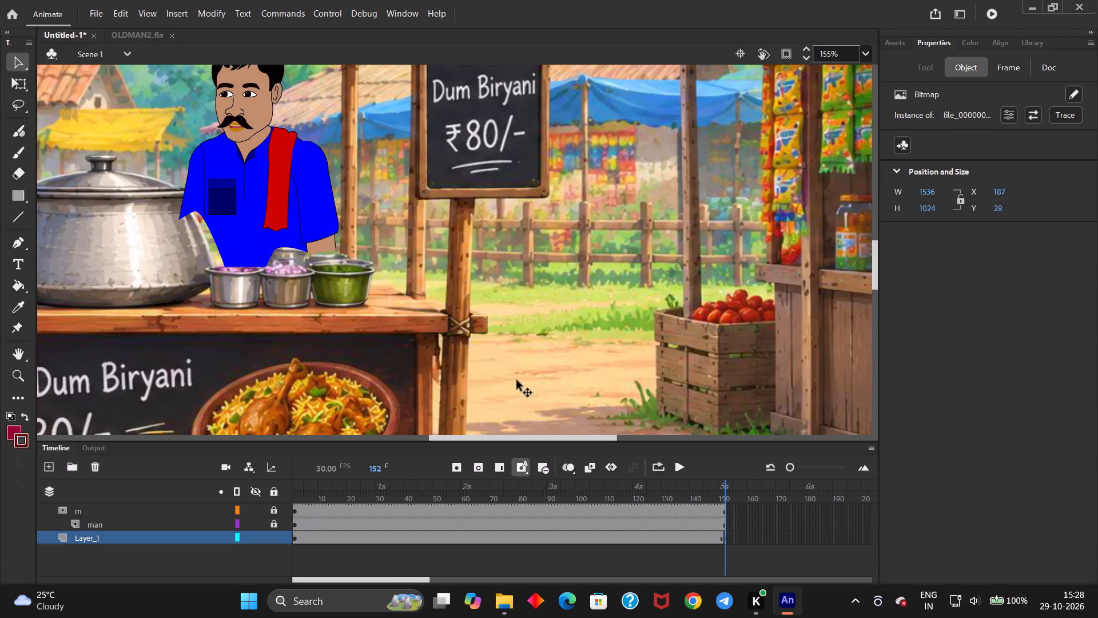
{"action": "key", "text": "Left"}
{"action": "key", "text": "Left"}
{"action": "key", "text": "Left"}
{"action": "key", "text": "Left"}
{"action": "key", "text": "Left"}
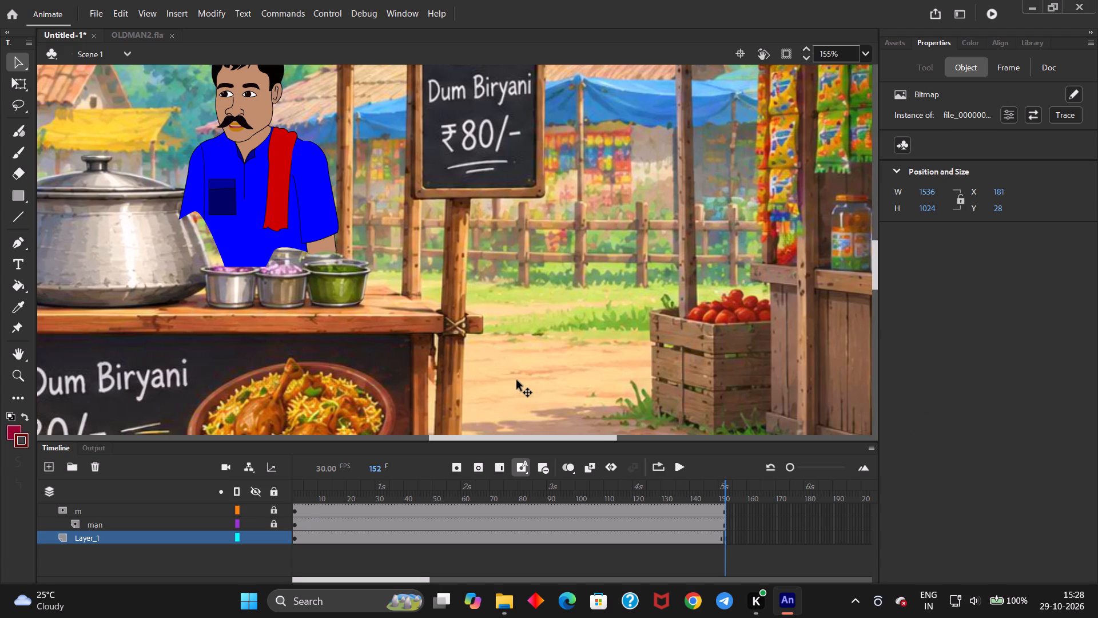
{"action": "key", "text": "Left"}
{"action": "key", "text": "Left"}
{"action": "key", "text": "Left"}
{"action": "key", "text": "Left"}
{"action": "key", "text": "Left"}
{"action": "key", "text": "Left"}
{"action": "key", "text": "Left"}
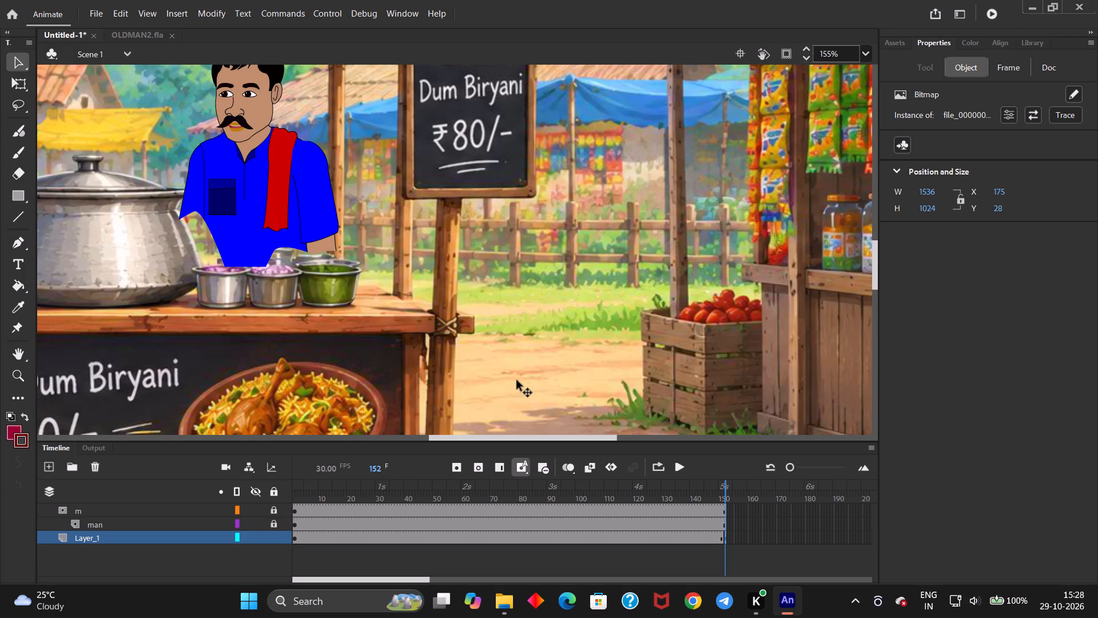
Undo the background nudges, the frame extension, the mask, the m layer fill and the old man's placement behind the stall.
{"action": "key", "text": "ctrl+z"}
{"action": "key", "text": "ctrl+z"}
{"action": "key", "text": "ctrl+z"}
{"action": "key", "text": "ctrl+z"}
{"action": "key", "text": "ctrl+z"}
{"action": "key", "text": "ctrl+z"}
{"action": "key", "text": "ctrl+z"}
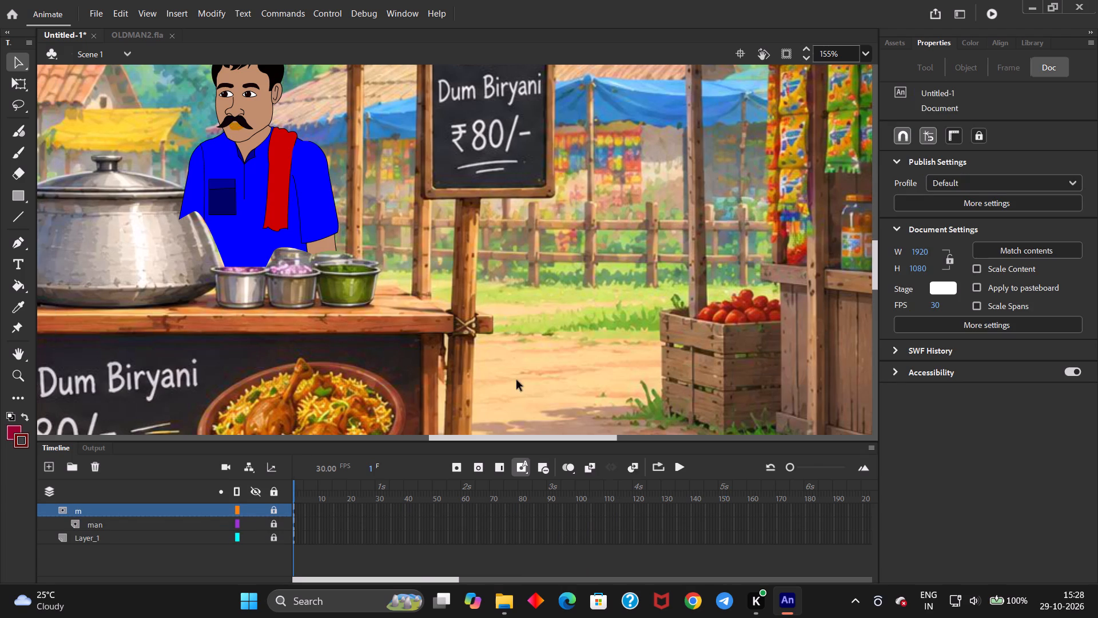
{"action": "key", "text": "ctrl+z"}
{"action": "key", "text": "ctrl+z"}
{"action": "key", "text": "ctrl+z"}
{"action": "key", "text": "ctrl+z"}
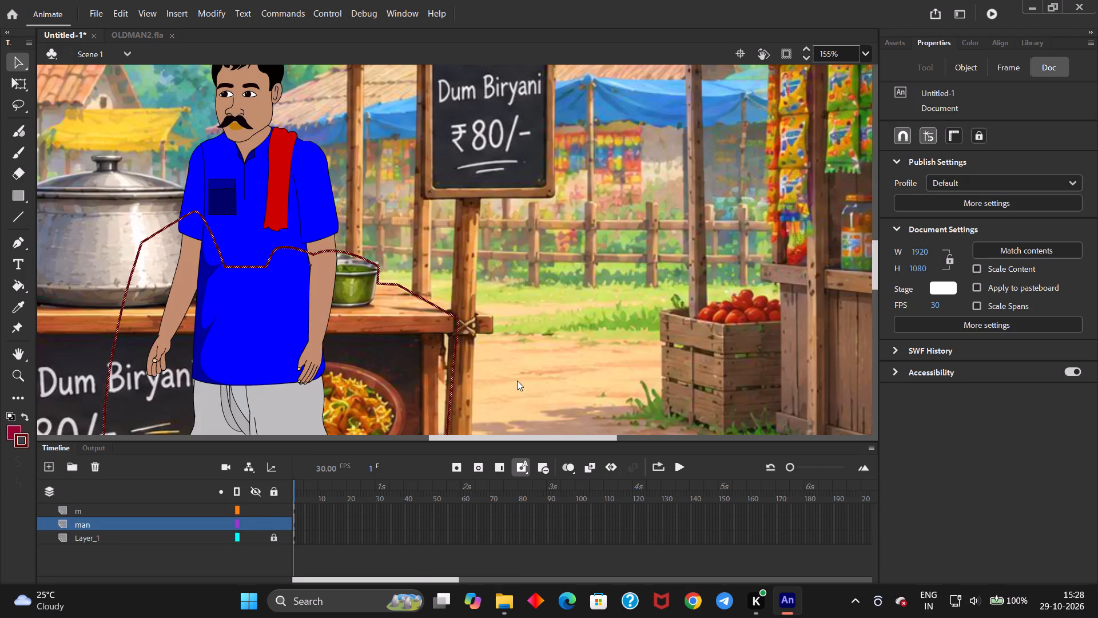
{"action": "key", "text": "ctrl+z"}
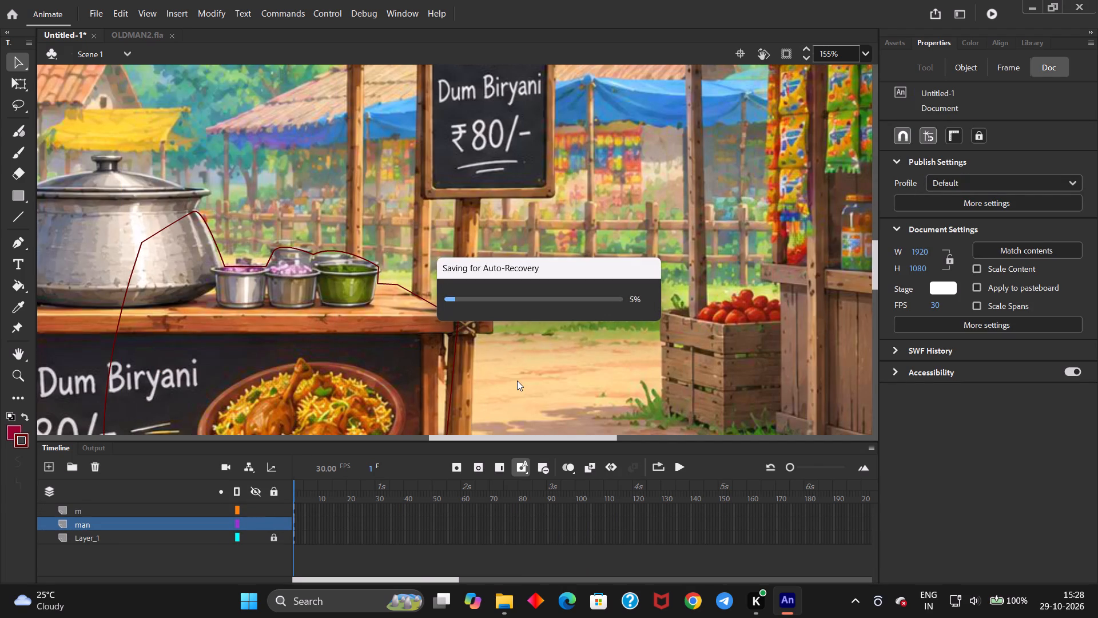
Move the old man from the pasteboard onto the stage, between the vegetable stand and the biryani cart.
{"action": "scroll", "coordinate": [517, 381], "scroll_direction": "down", "scroll_amount": 8, "text": "ctrl"}
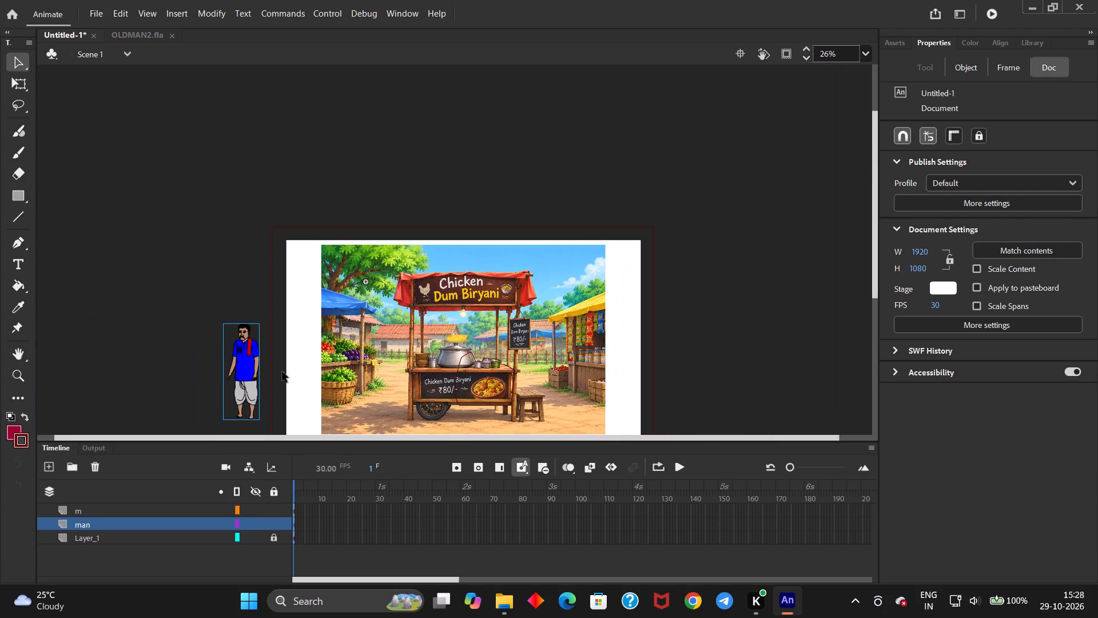
{"action": "left_click_drag", "start_coordinate": [240, 373], "coordinate": [367, 378]}
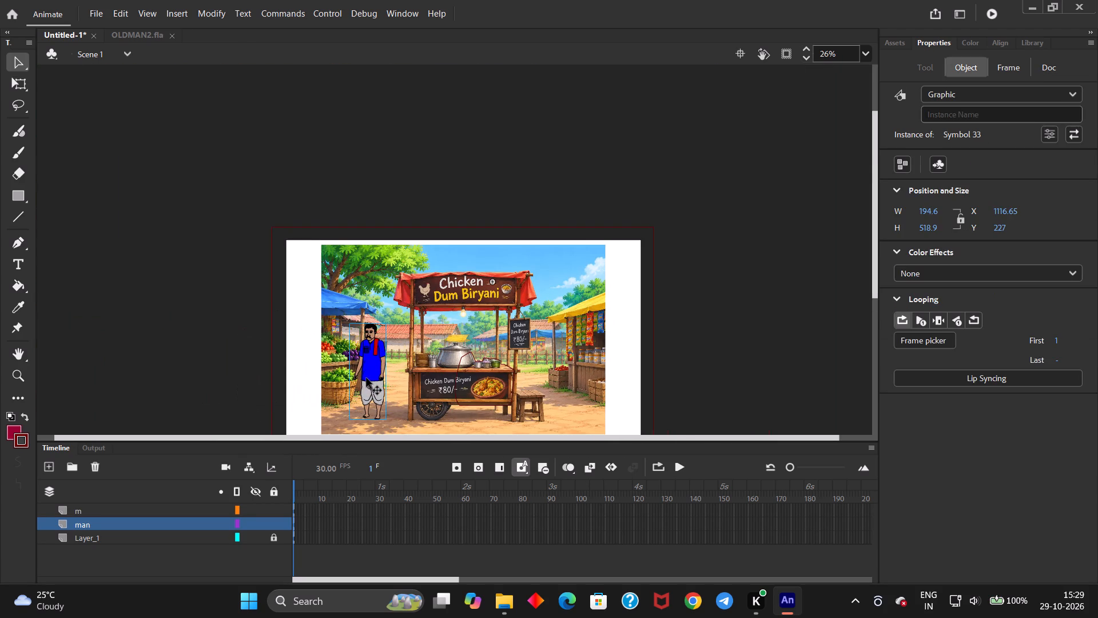
Extend the frames of the m, man and Layer_1 layers to frame 151, at about 5 seconds.
{"action": "scroll", "coordinate": [367, 378], "scroll_direction": "up", "scroll_amount": 5, "text": "ctrl"}
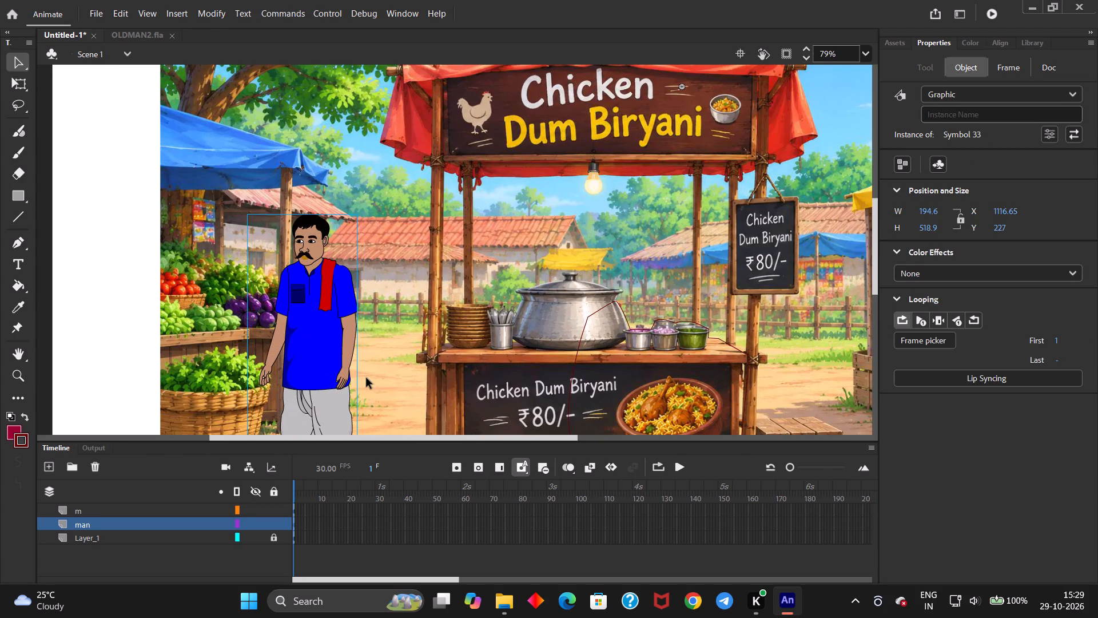
{"action": "scroll", "coordinate": [462, 333], "scroll_direction": "down", "scroll_amount": 1}
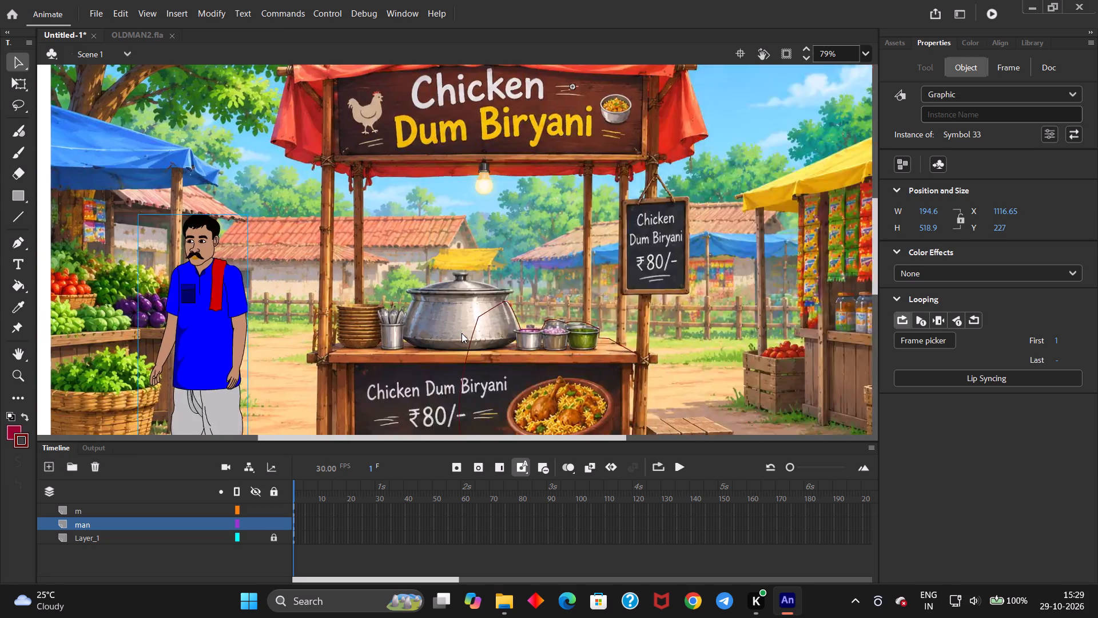
{"action": "scroll", "coordinate": [462, 333], "scroll_direction": "down", "scroll_amount": 1}
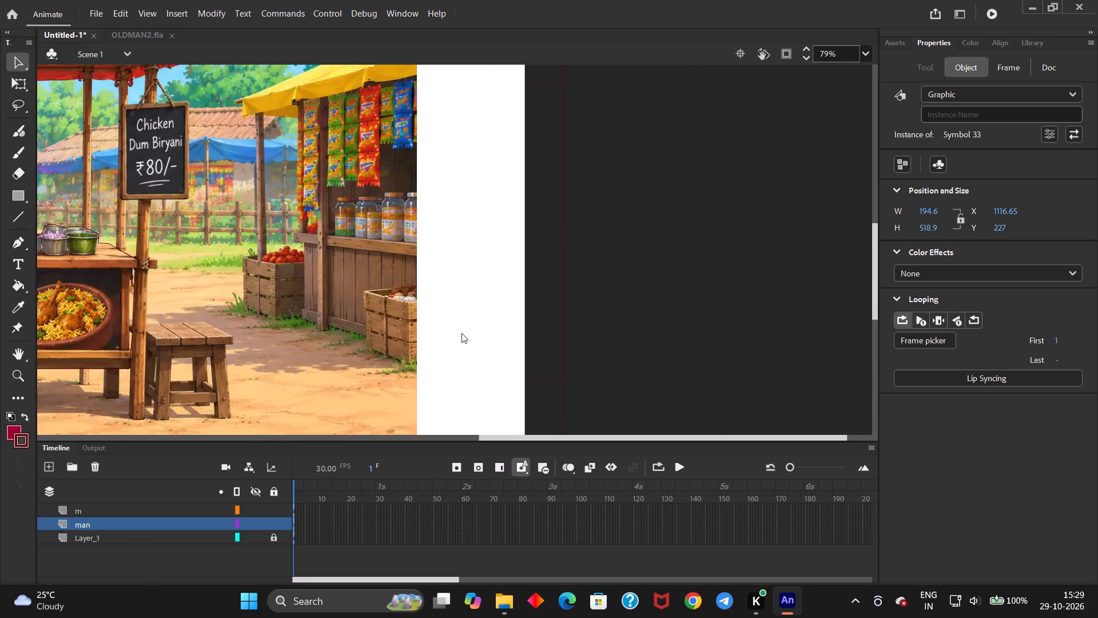
{"action": "scroll", "coordinate": [462, 333], "scroll_direction": "left", "scroll_amount": 1}
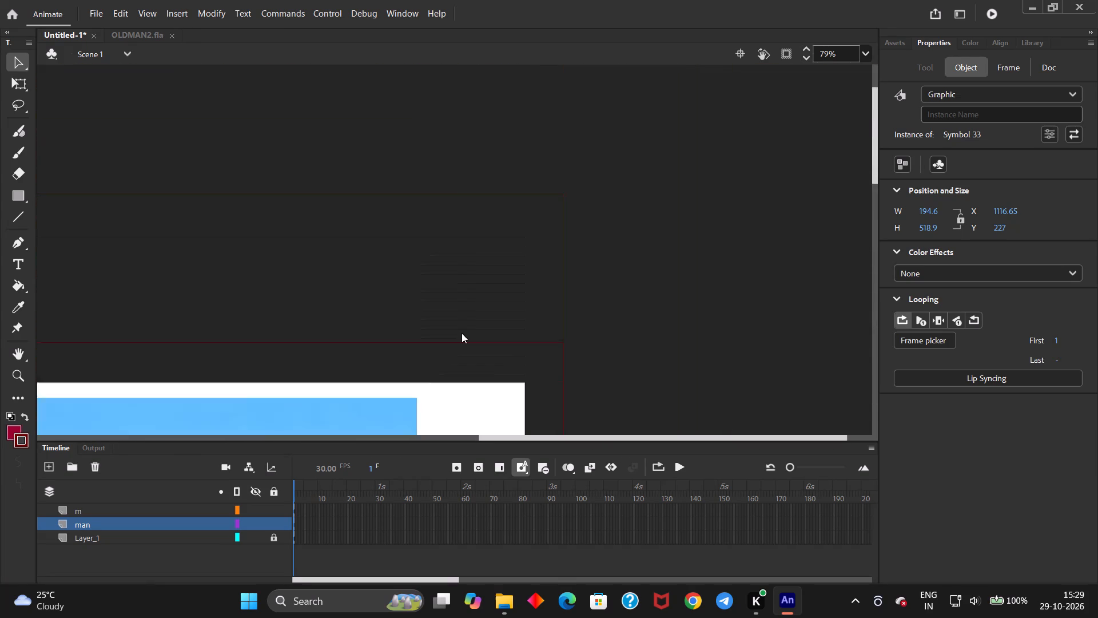
{"action": "scroll", "coordinate": [462, 333], "scroll_direction": "left", "scroll_amount": 1}
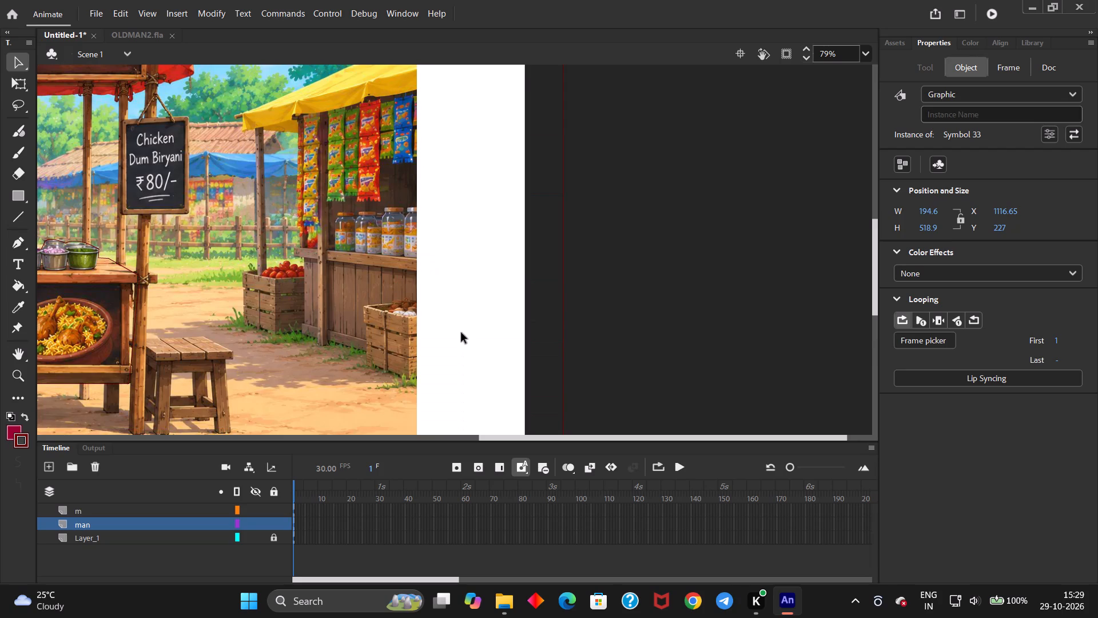
{"action": "left_click_drag", "start_coordinate": [515, 312], "coordinate": [572, 319], "text": "shift"}
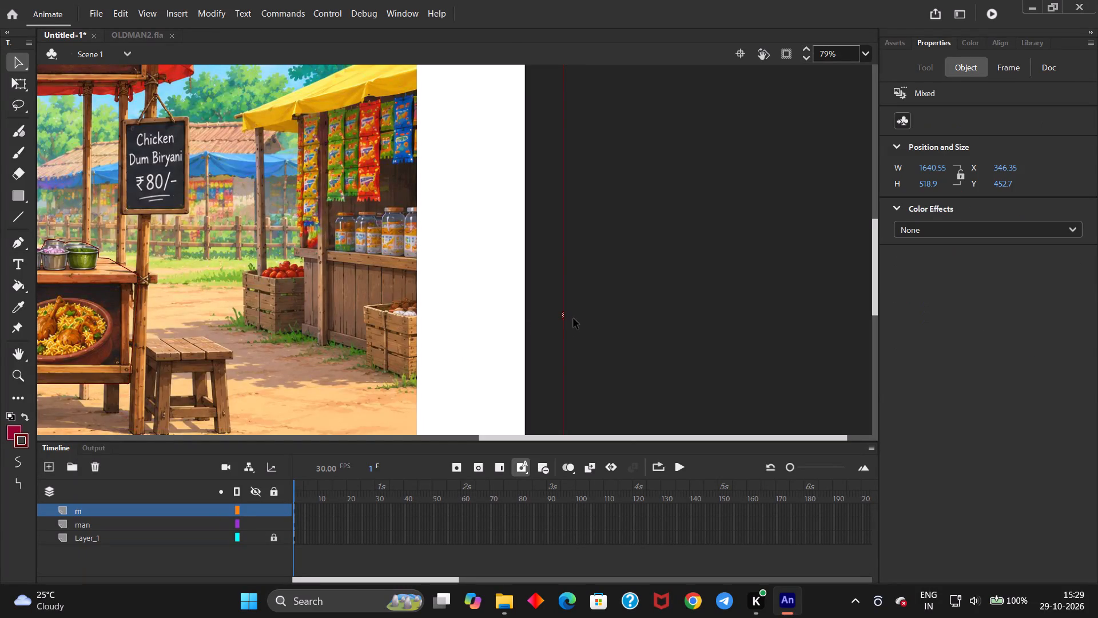
{"action": "left_click", "coordinate": [647, 346]}
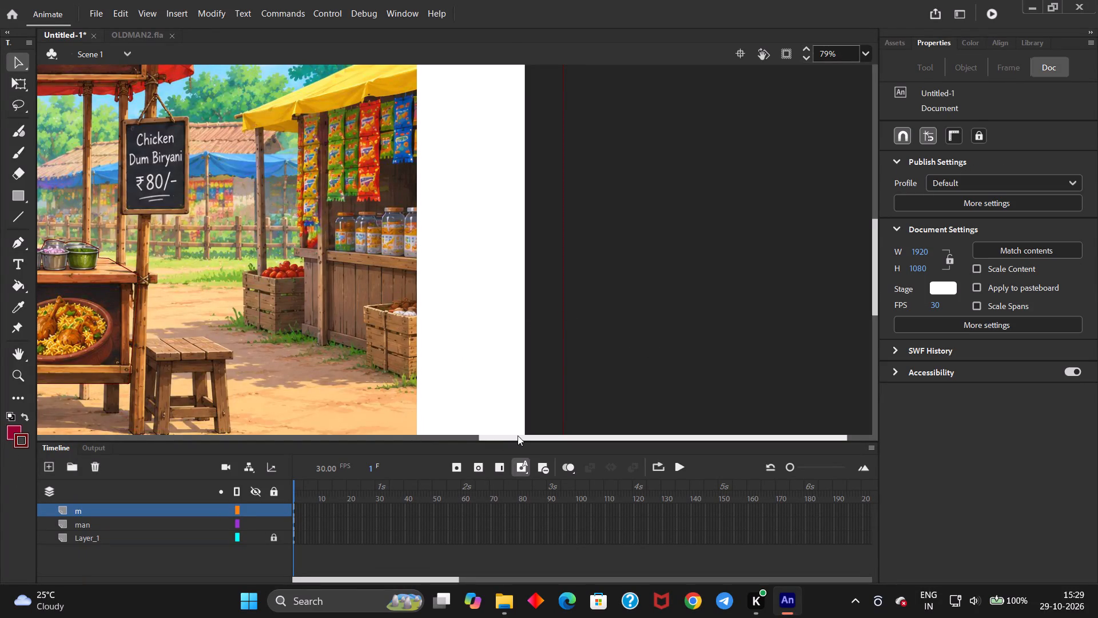
{"action": "left_click_drag", "start_coordinate": [519, 436], "coordinate": [384, 441]}
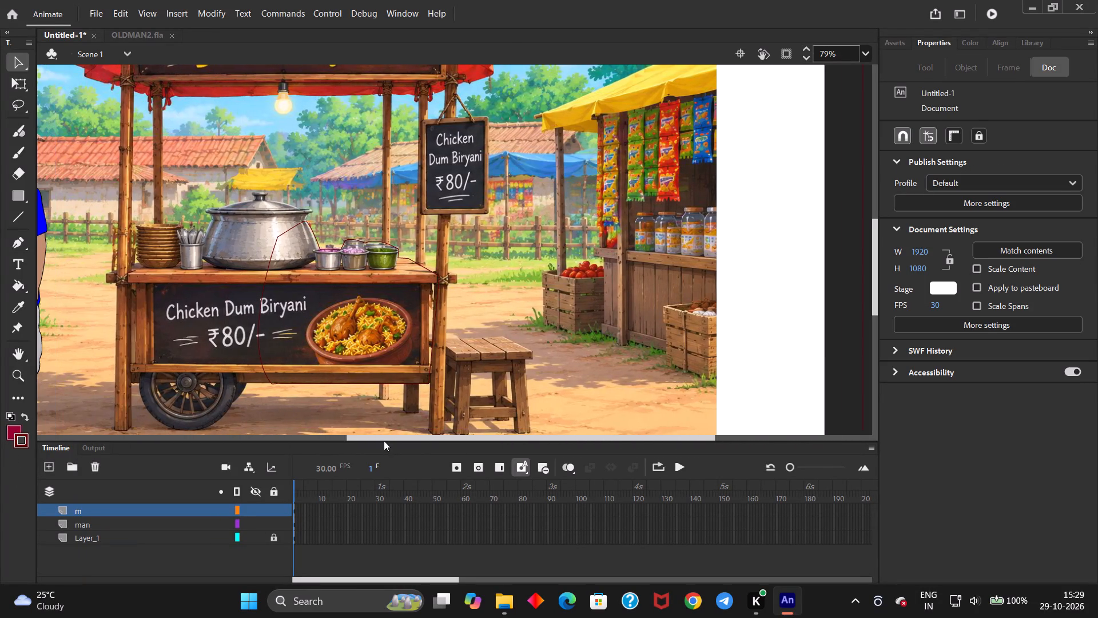
{"action": "left_click_drag", "start_coordinate": [384, 441], "coordinate": [363, 441]}
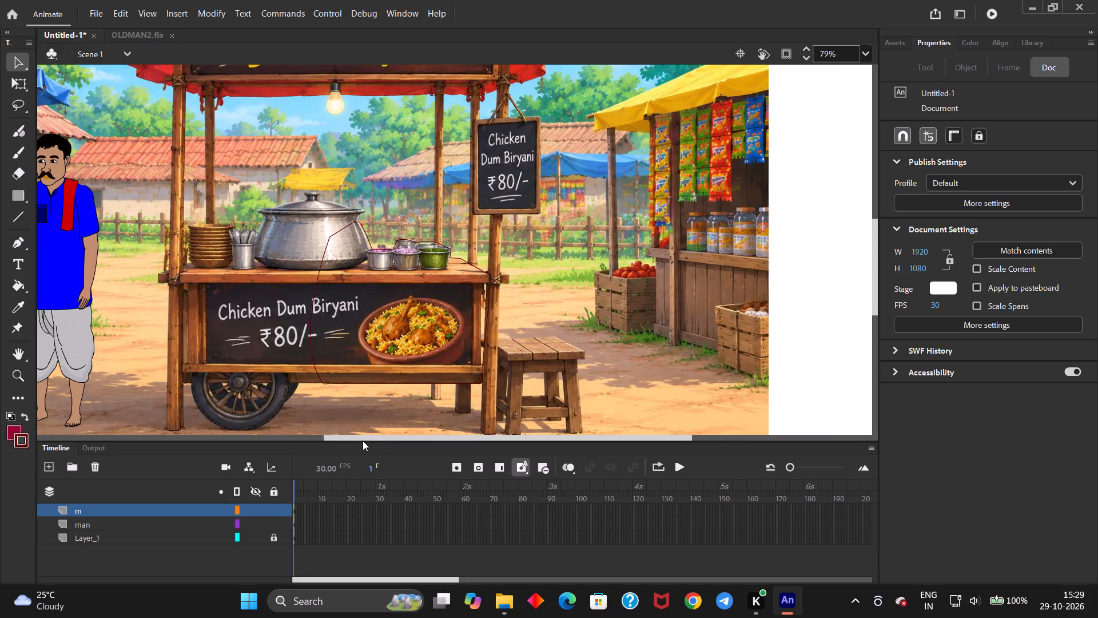
{"action": "left_click_drag", "start_coordinate": [363, 441], "coordinate": [355, 443]}
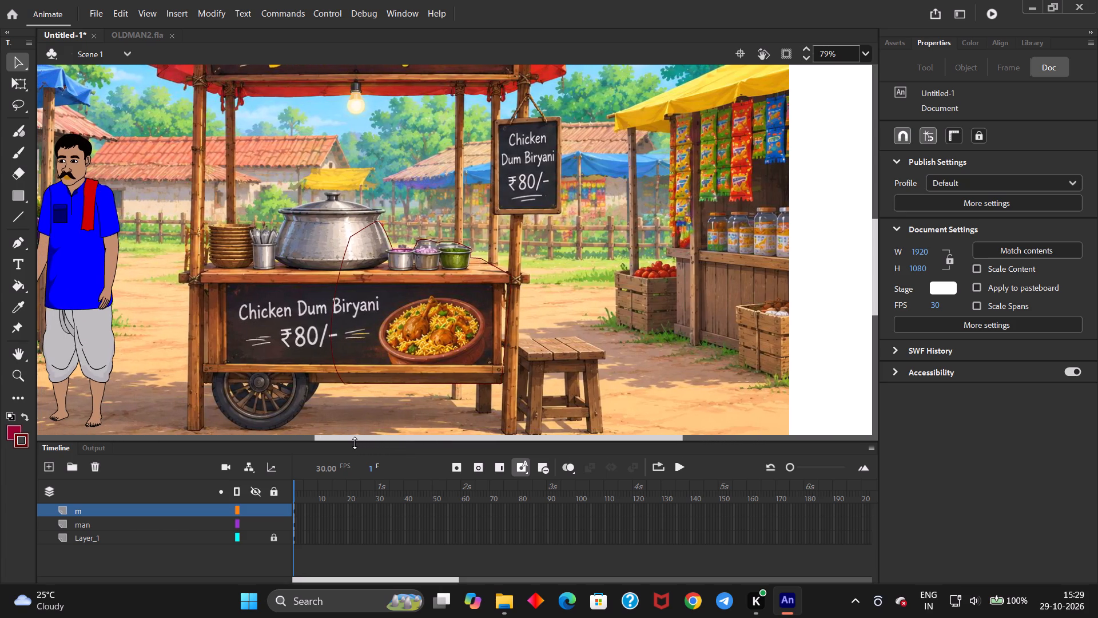
{"action": "double_click", "coordinate": [723, 485]}
{"action": "key", "text": "F5"}
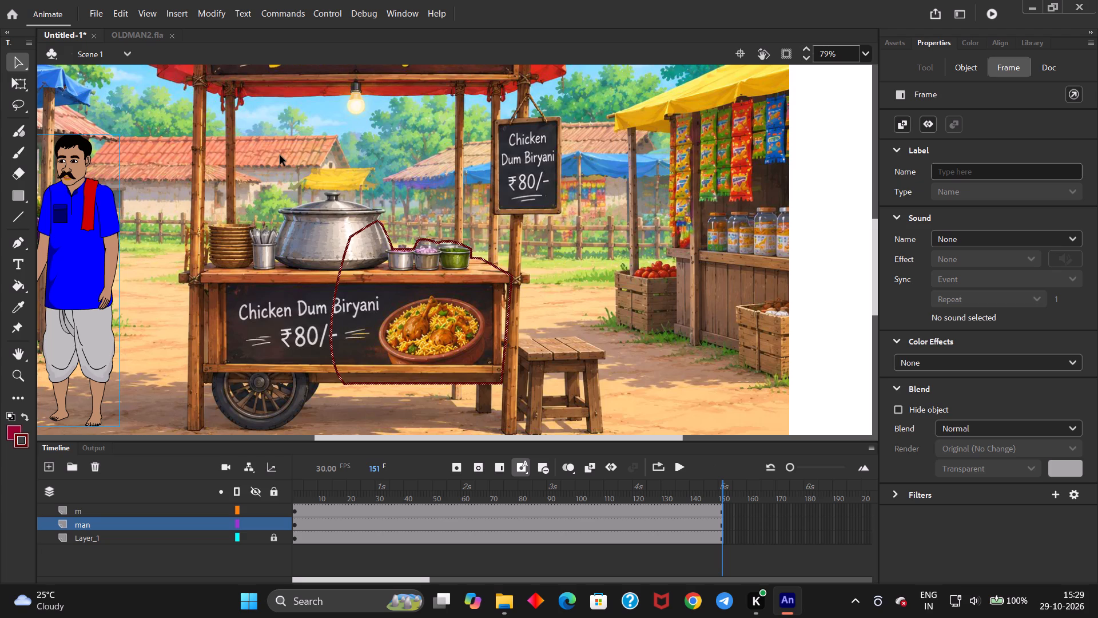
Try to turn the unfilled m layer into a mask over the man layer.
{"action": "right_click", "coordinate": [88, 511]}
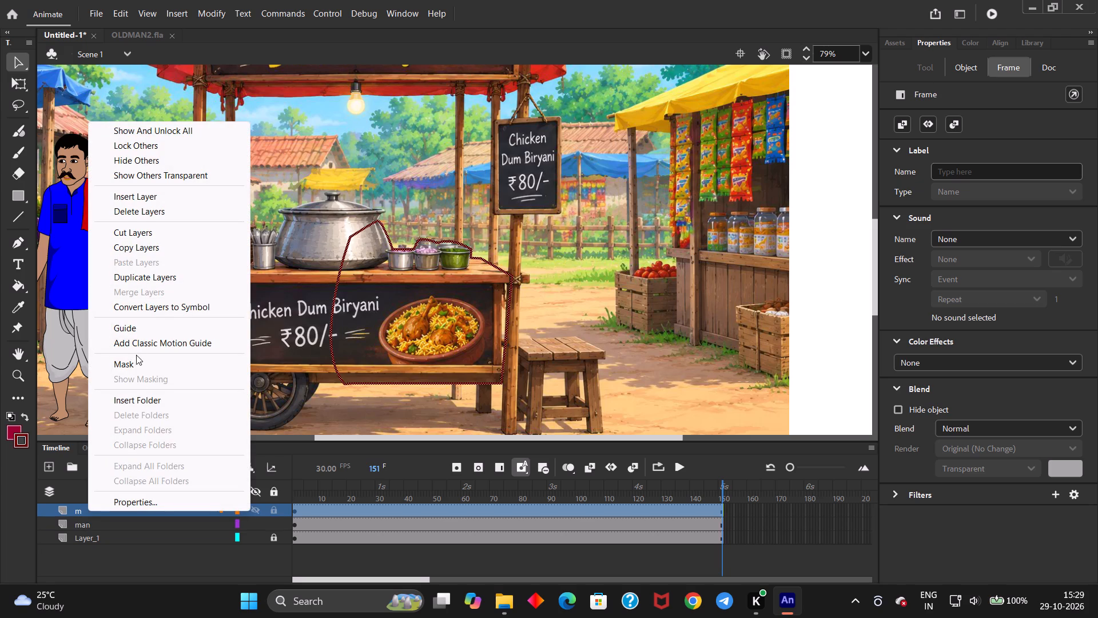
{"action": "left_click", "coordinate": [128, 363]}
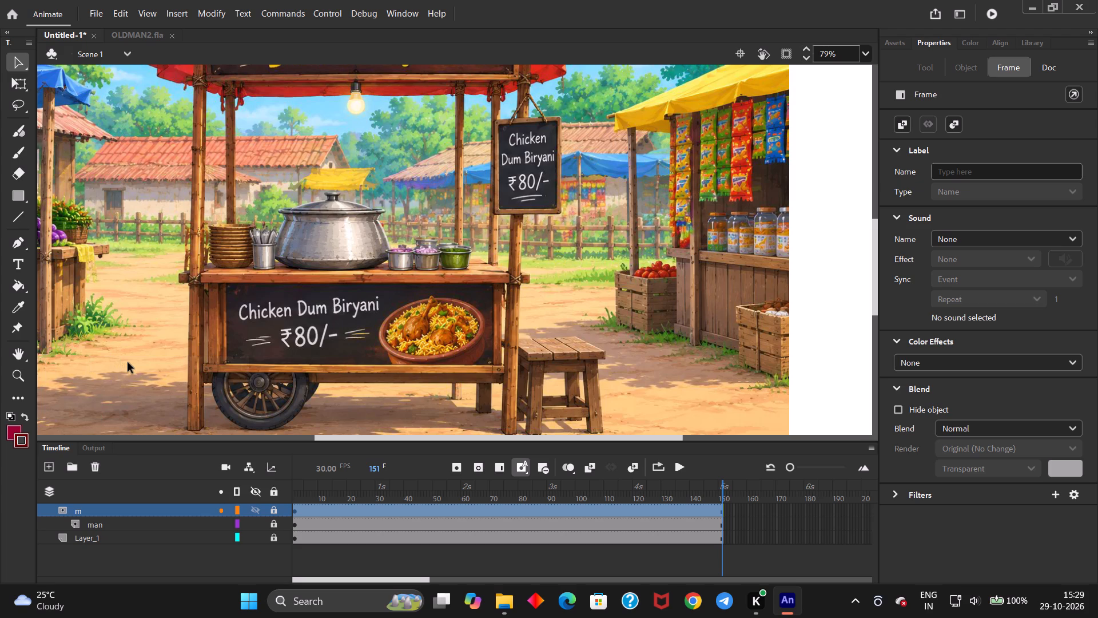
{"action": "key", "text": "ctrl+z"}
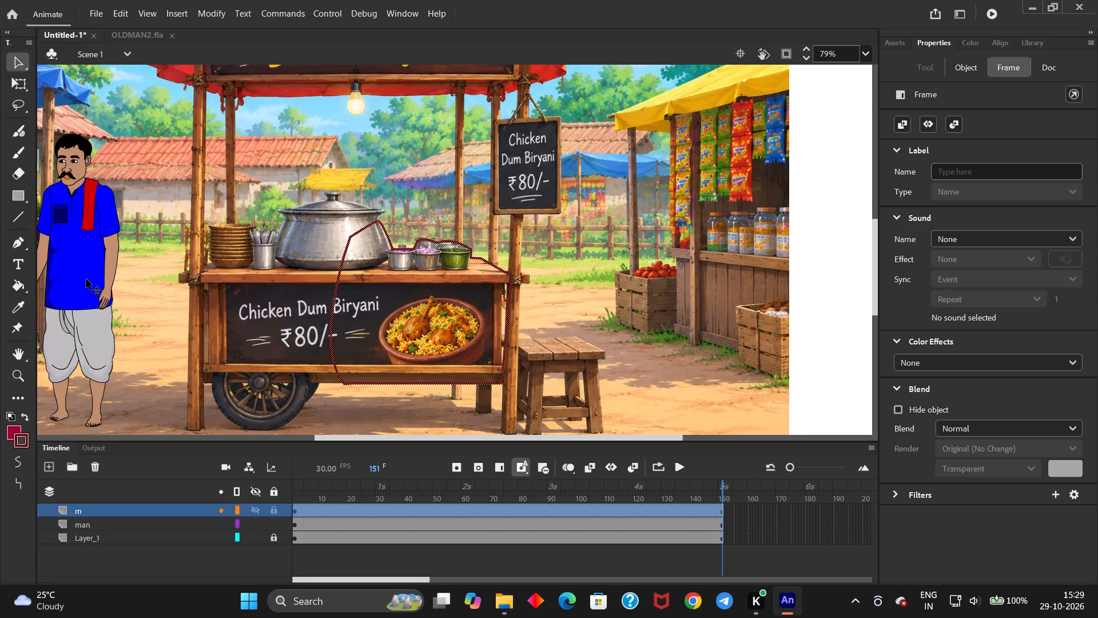
Fill the area outside the traced stall outline on the m layer with the current dark red paint bucket color.
{"action": "right_click", "coordinate": [173, 278]}
{"action": "left_click", "coordinate": [173, 225]}
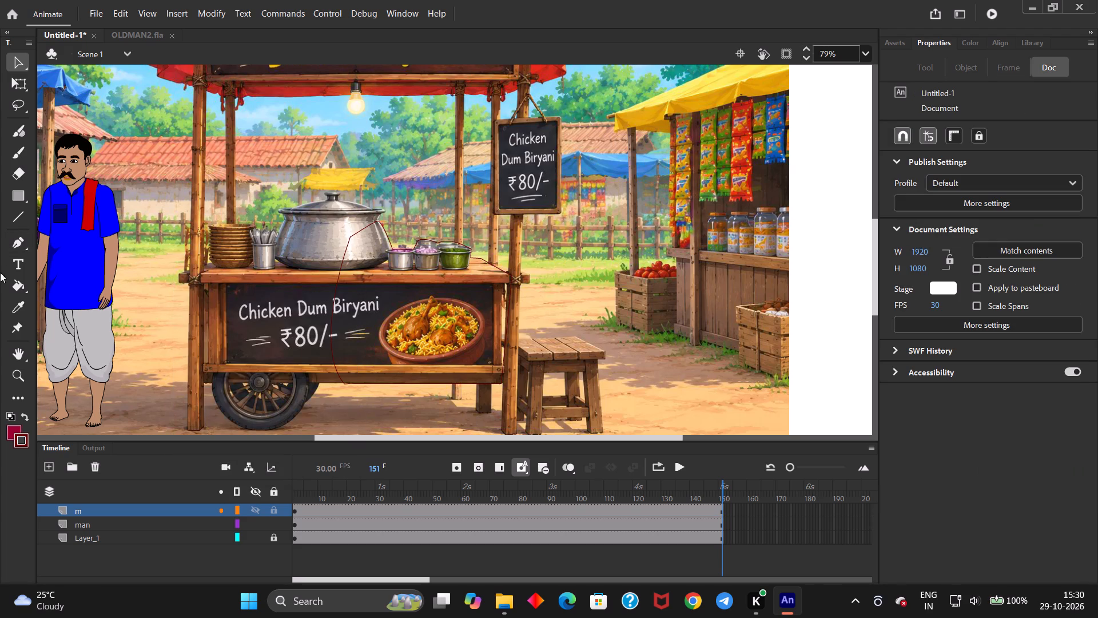
{"action": "left_click", "coordinate": [18, 287]}
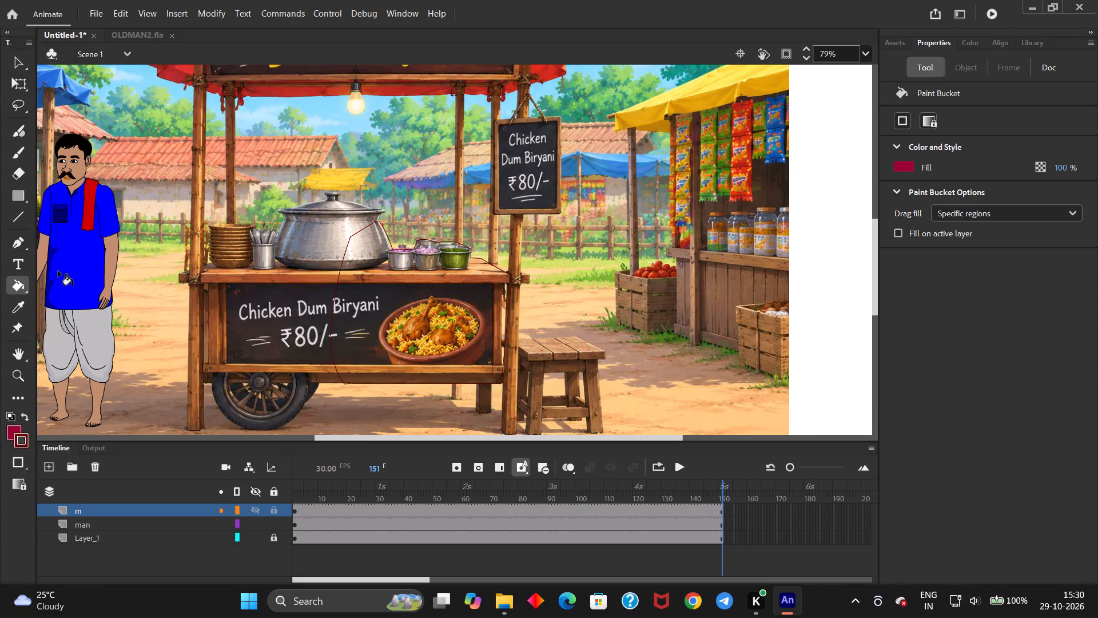
{"action": "left_click", "coordinate": [150, 253]}
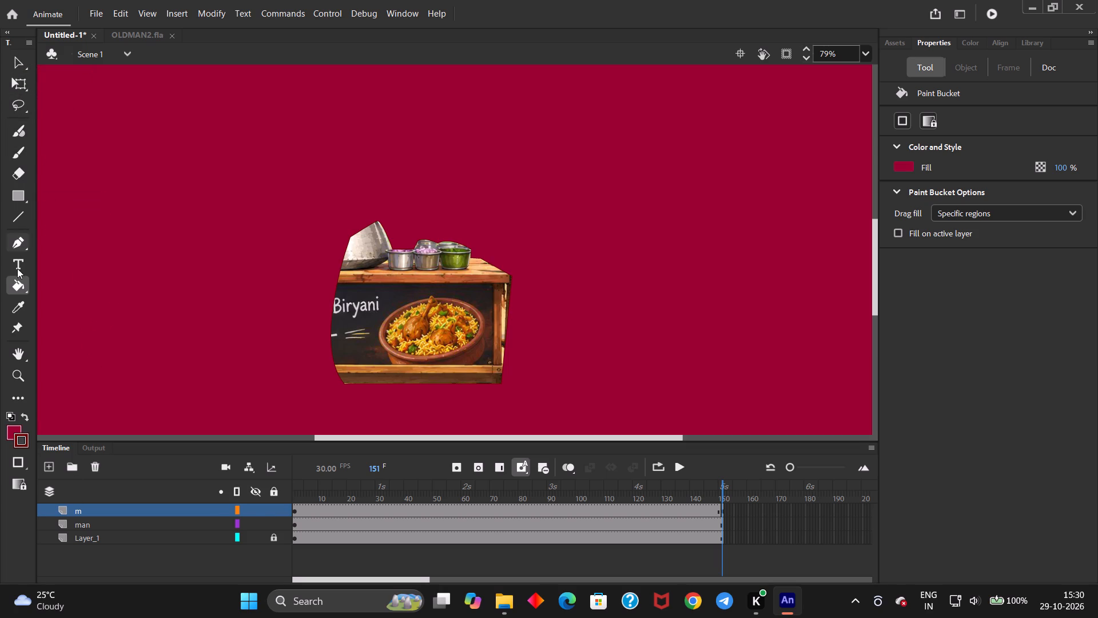
Move the man layer above the m layer and turn m into a mask over Layer_1.
{"action": "left_click_drag", "start_coordinate": [105, 525], "coordinate": [101, 482]}
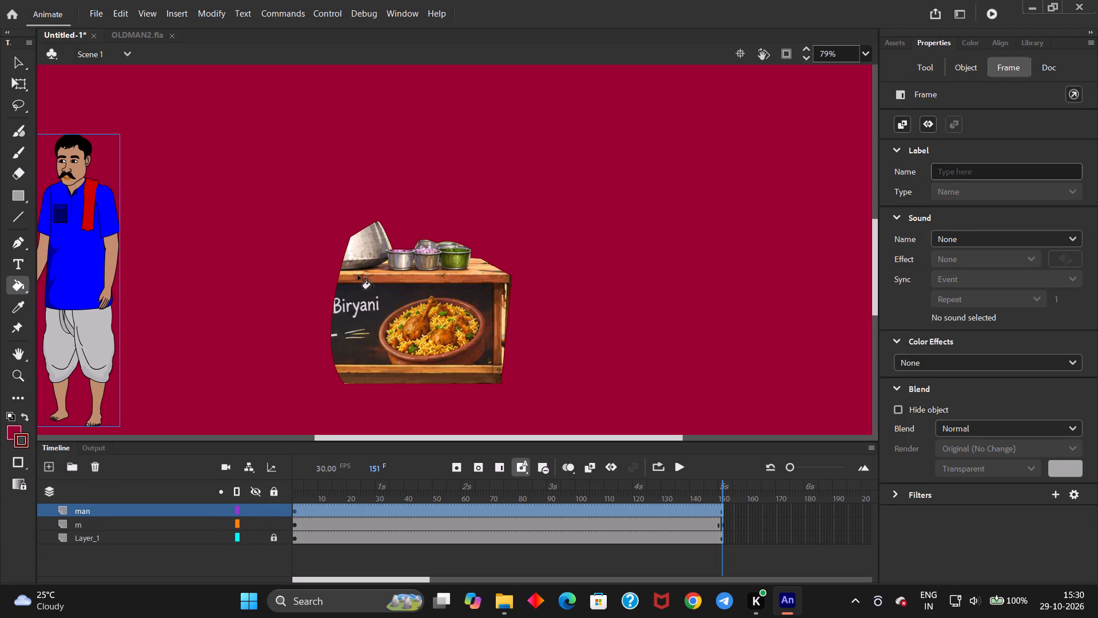
{"action": "left_click", "coordinate": [121, 521]}
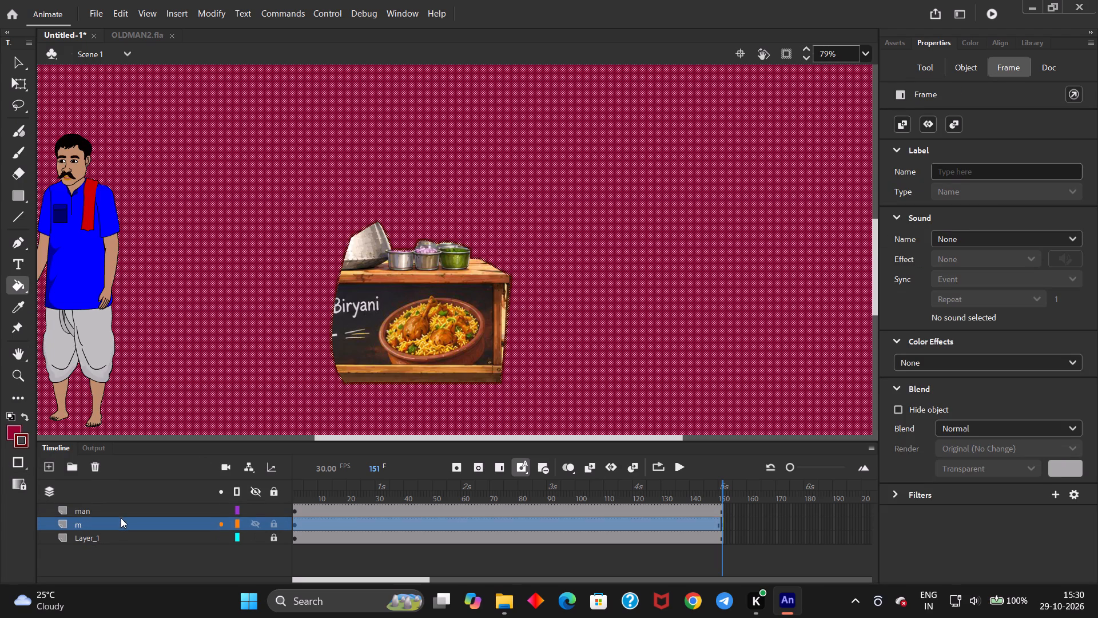
{"action": "right_click", "coordinate": [124, 523]}
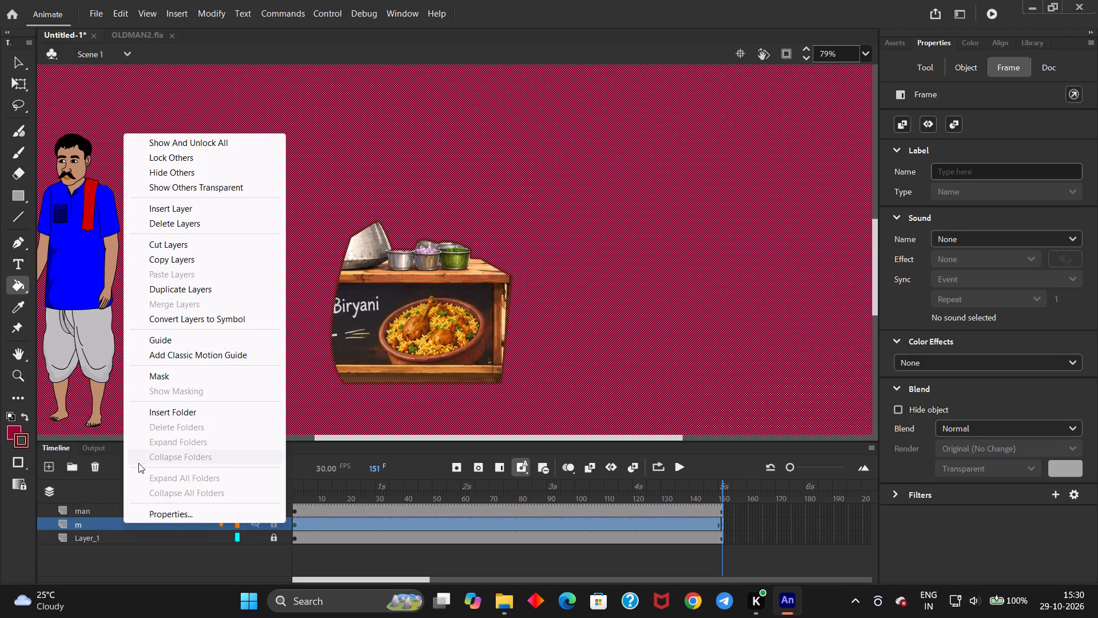
{"action": "left_click", "coordinate": [174, 378]}
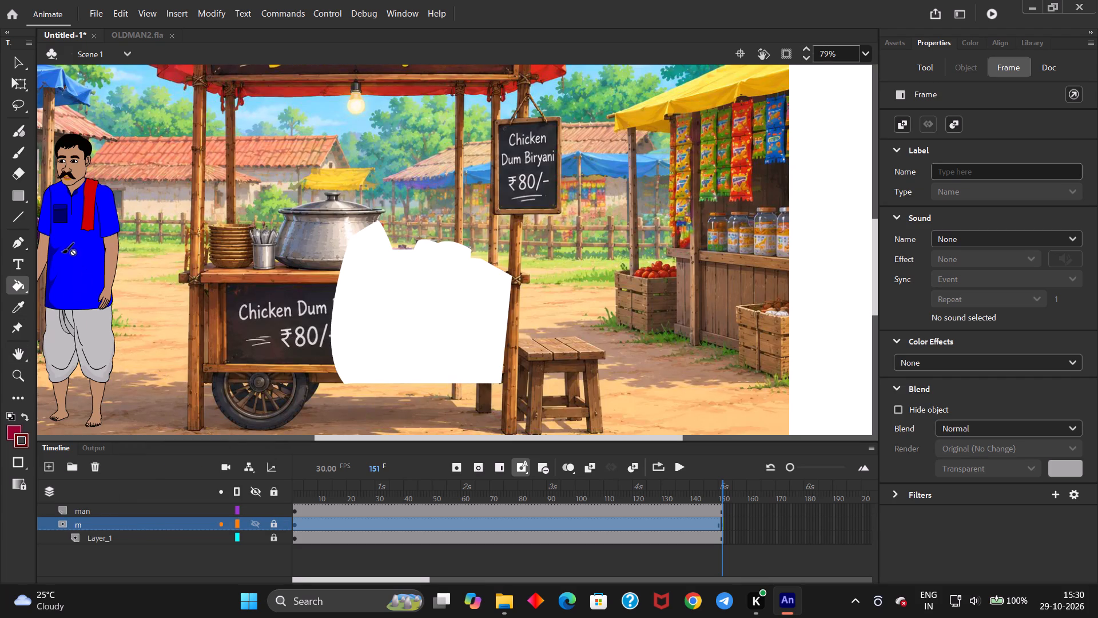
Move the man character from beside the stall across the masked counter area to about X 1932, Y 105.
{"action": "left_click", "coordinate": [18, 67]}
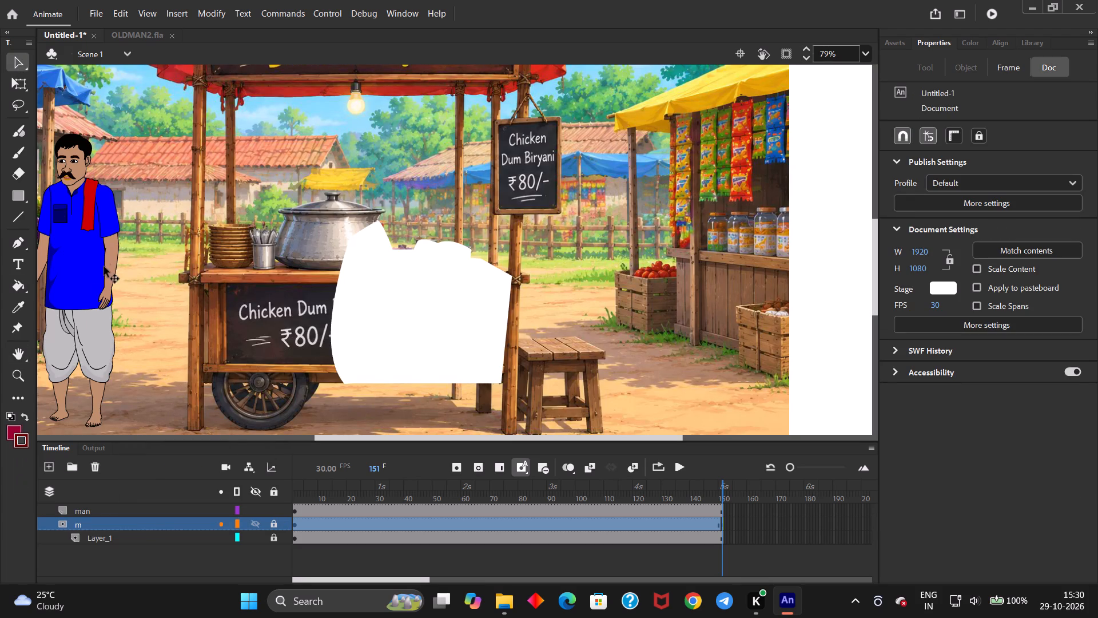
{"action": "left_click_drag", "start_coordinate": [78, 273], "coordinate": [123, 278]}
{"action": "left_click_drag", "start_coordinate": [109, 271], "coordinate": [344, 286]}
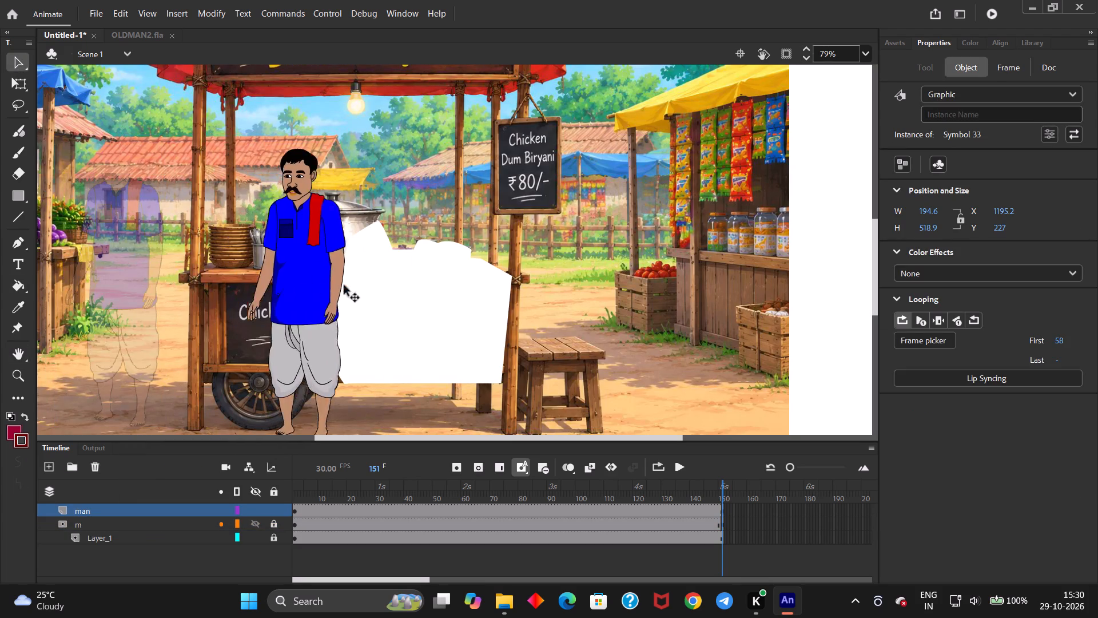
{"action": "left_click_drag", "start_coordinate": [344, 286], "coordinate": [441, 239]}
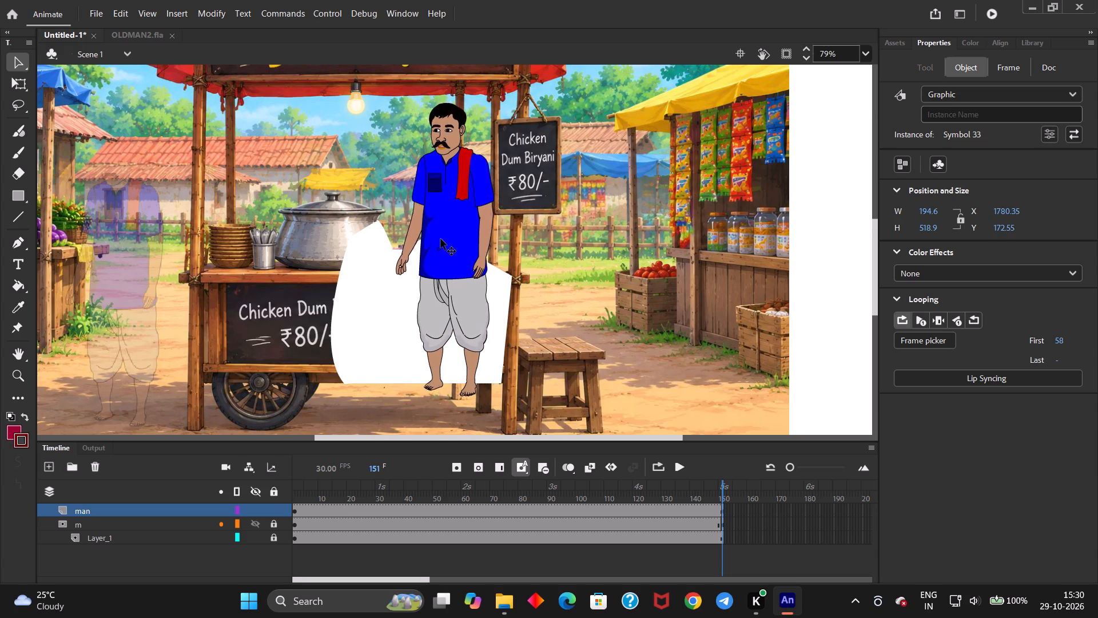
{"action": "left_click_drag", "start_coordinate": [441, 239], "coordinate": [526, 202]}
Undo the character moves, the mask over Layer_1 and the reordering of the man layer.
{"action": "key", "text": "ctrl+z"}
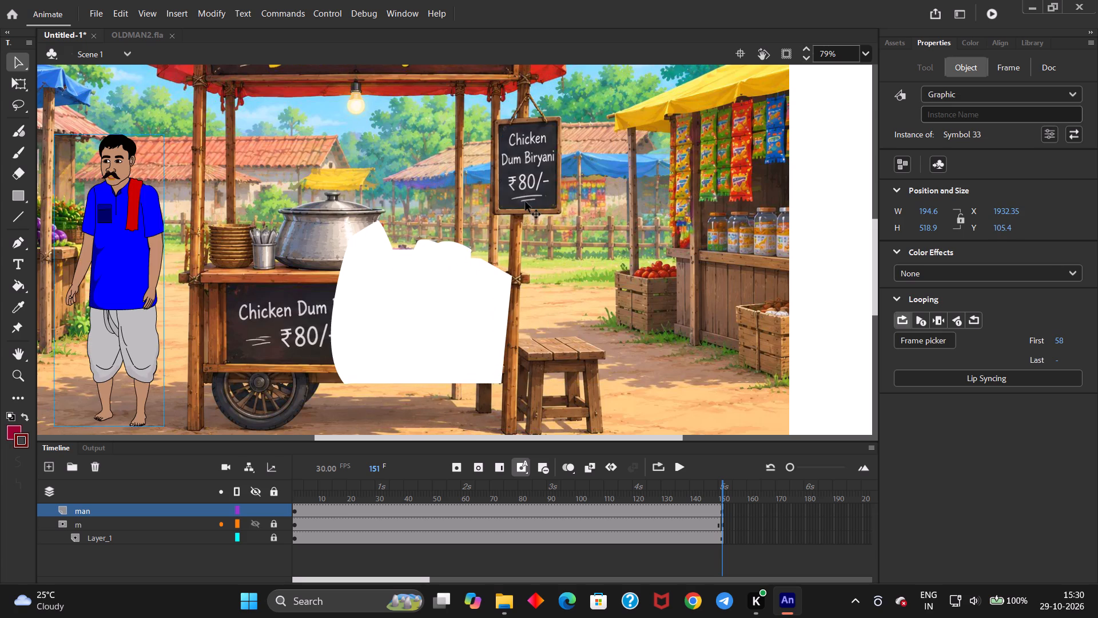
{"action": "key", "text": "ctrl+z"}
{"action": "key", "text": "ctrl+z"}
{"action": "key", "text": "ctrl+z"}
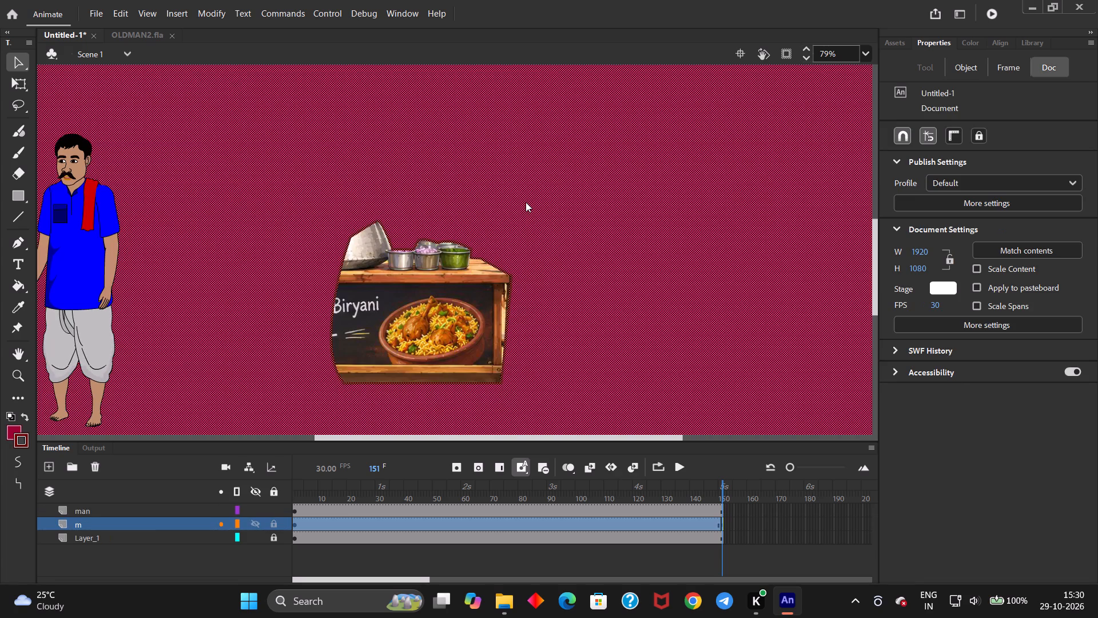
{"action": "key", "text": "ctrl+z"}
{"action": "key", "text": "ctrl+z"}
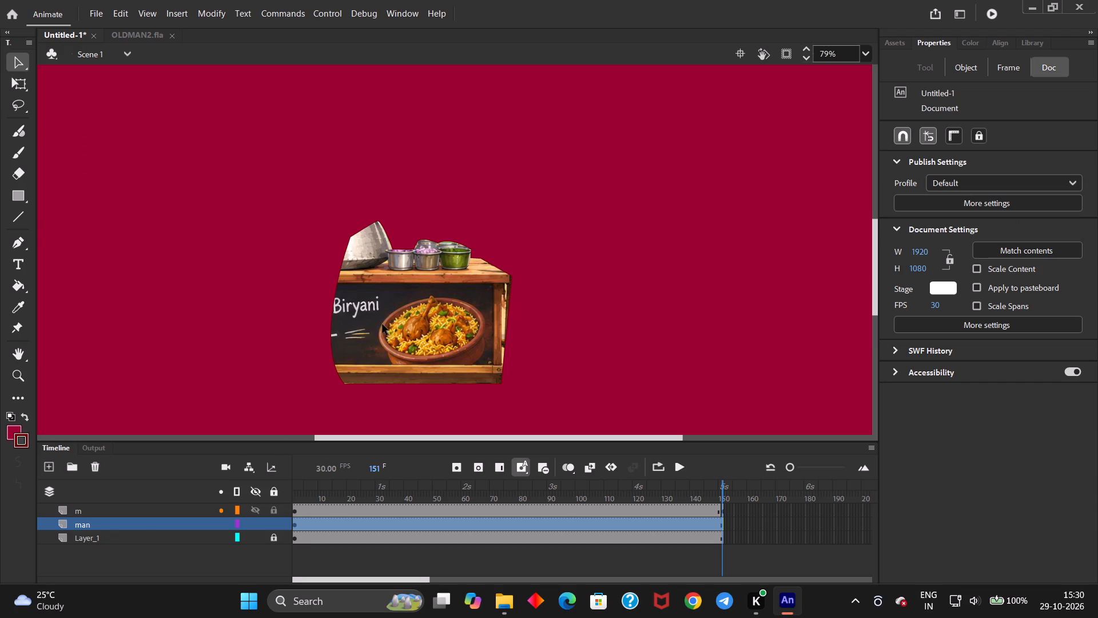
Turn the m layer into a mask over the man layer.
{"action": "left_click", "coordinate": [145, 508]}
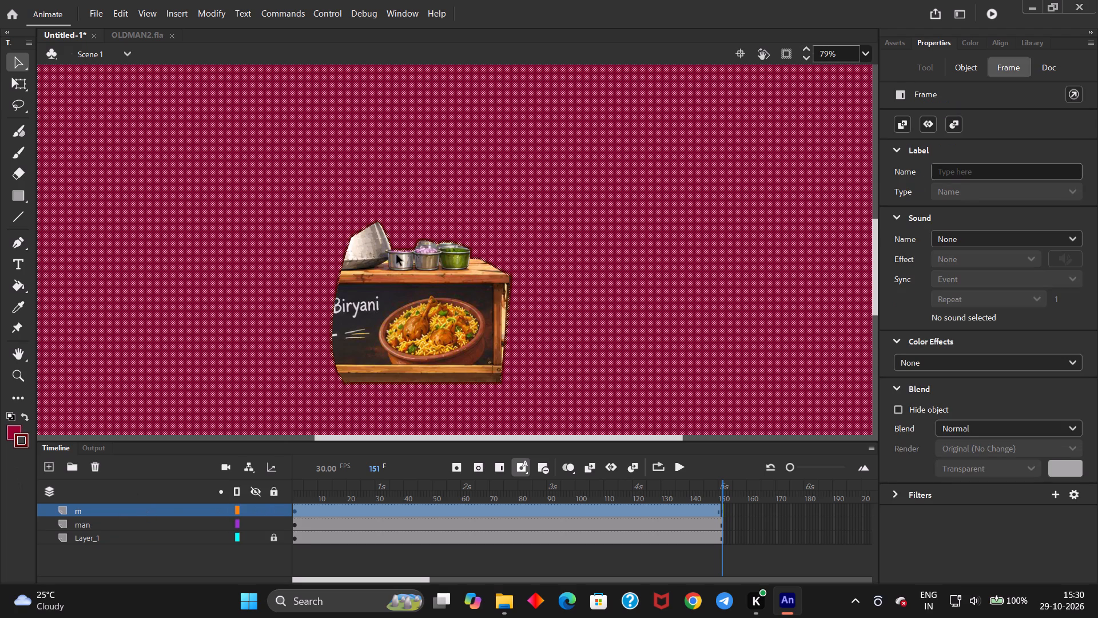
{"action": "right_click", "coordinate": [111, 508]}
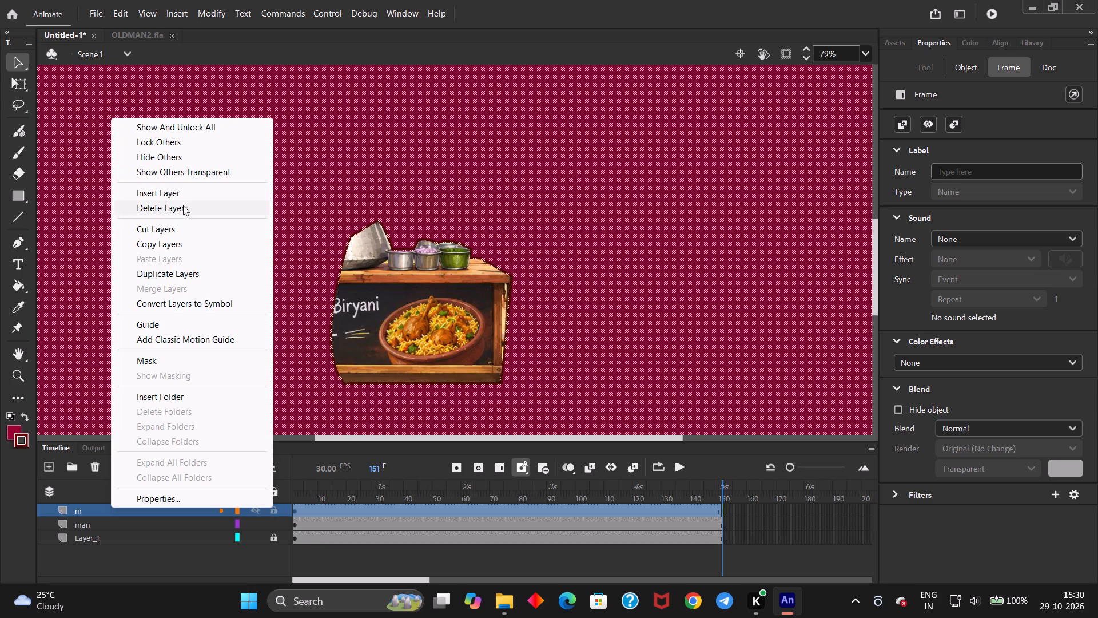
{"action": "left_click", "coordinate": [164, 356]}
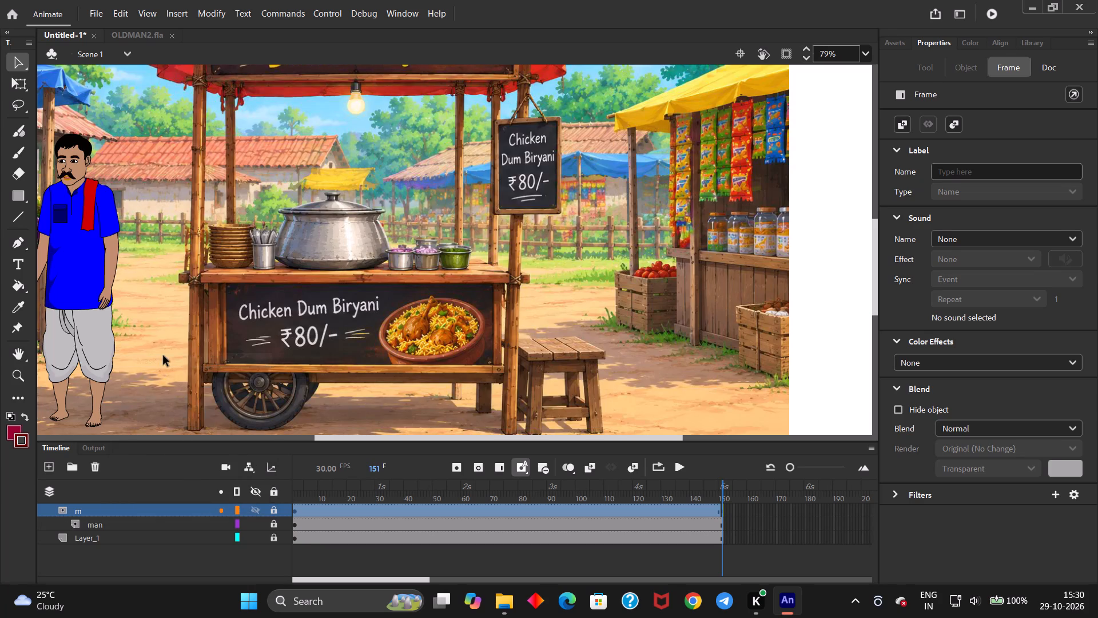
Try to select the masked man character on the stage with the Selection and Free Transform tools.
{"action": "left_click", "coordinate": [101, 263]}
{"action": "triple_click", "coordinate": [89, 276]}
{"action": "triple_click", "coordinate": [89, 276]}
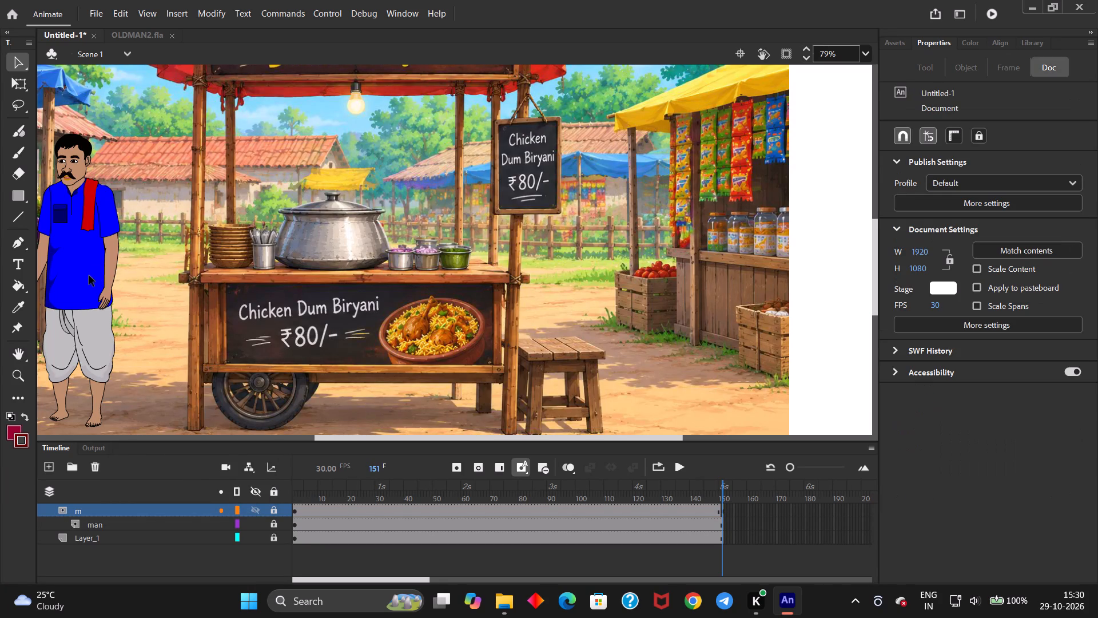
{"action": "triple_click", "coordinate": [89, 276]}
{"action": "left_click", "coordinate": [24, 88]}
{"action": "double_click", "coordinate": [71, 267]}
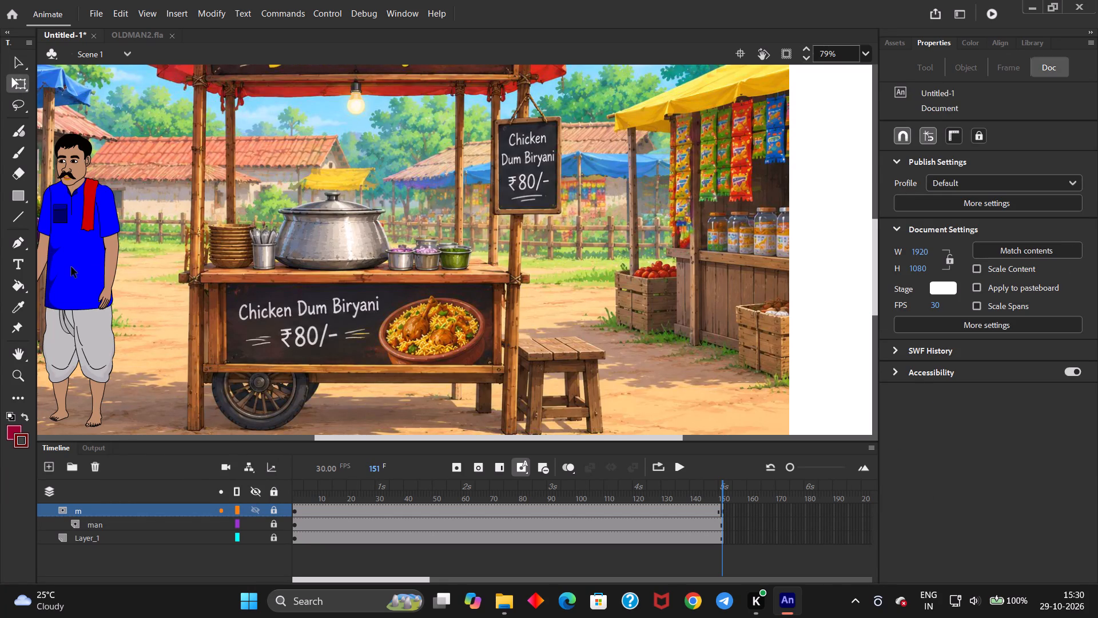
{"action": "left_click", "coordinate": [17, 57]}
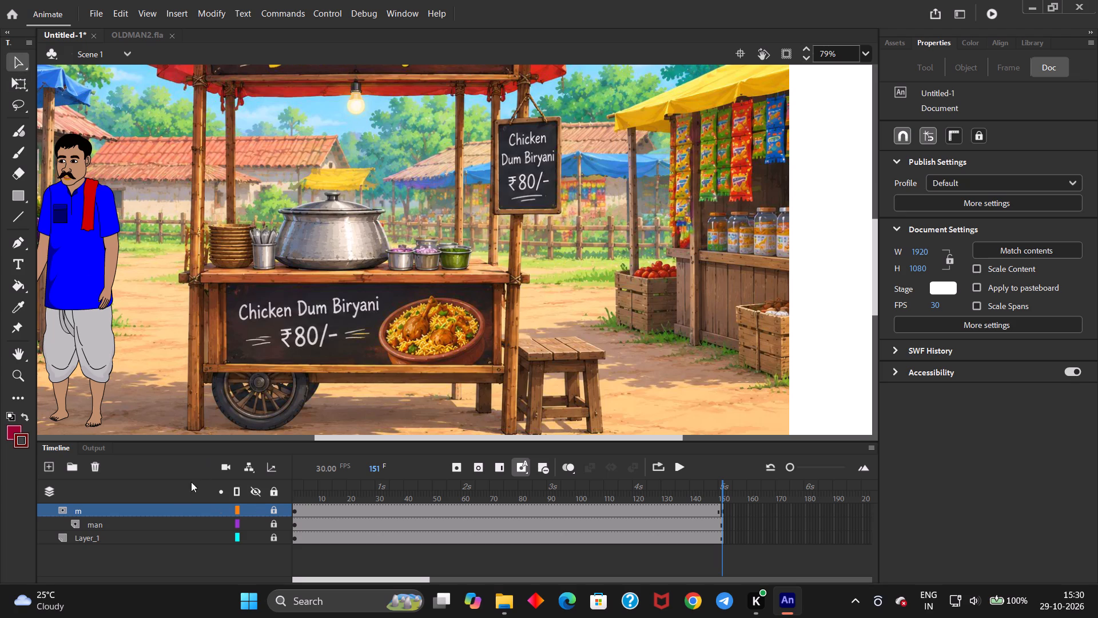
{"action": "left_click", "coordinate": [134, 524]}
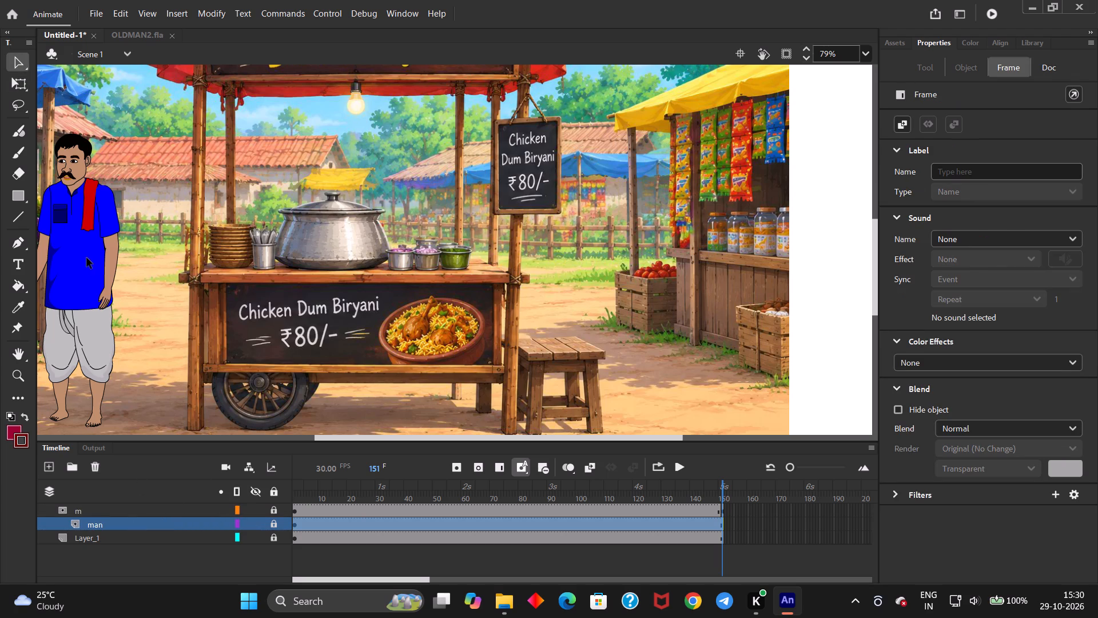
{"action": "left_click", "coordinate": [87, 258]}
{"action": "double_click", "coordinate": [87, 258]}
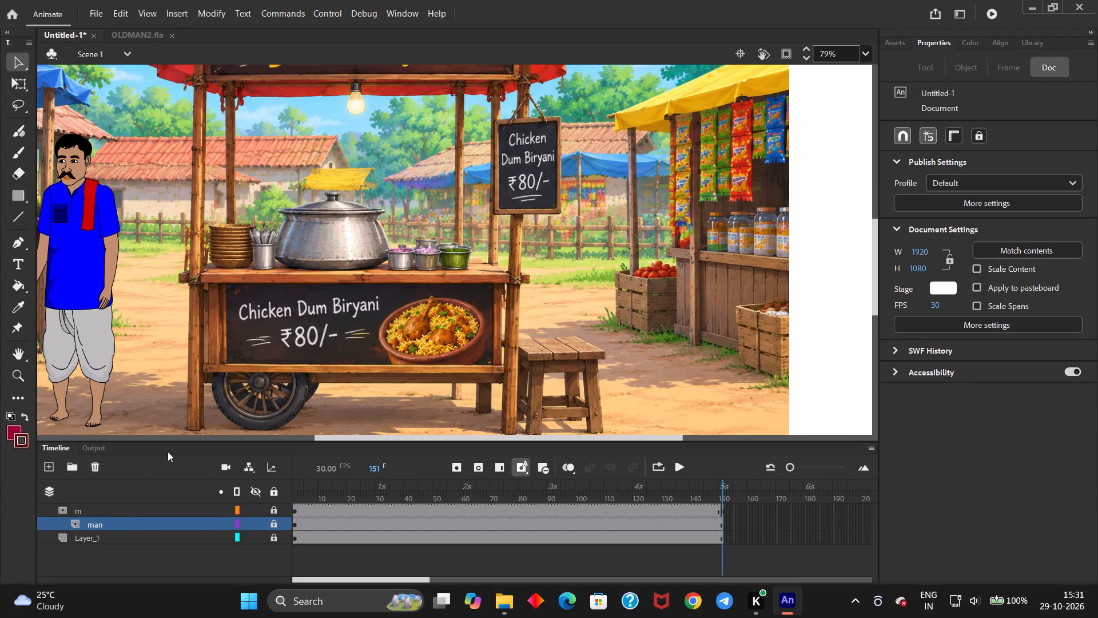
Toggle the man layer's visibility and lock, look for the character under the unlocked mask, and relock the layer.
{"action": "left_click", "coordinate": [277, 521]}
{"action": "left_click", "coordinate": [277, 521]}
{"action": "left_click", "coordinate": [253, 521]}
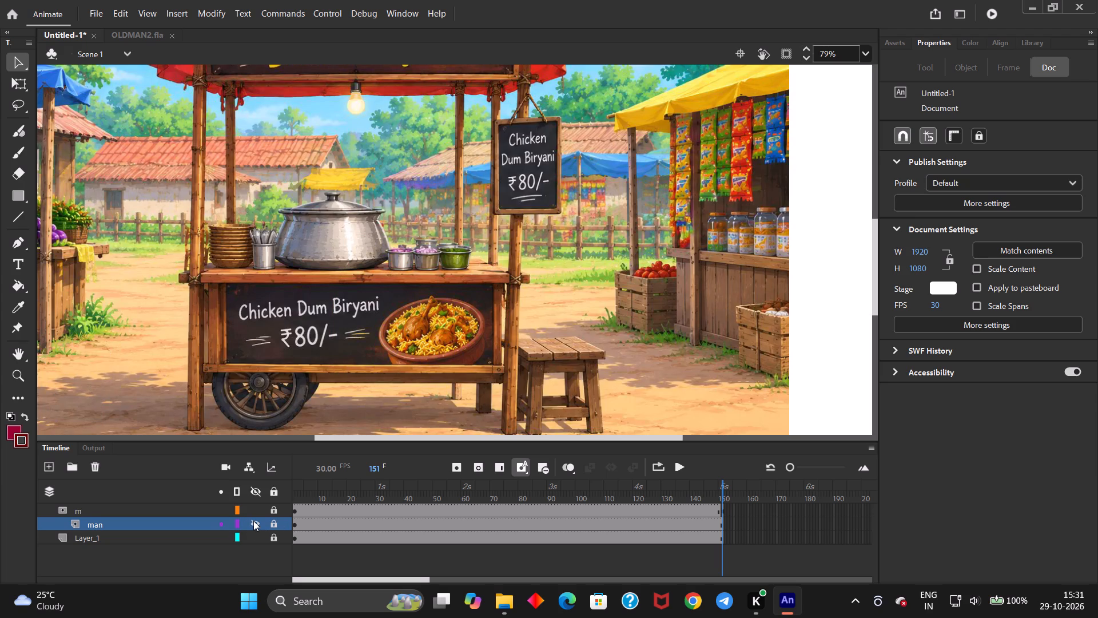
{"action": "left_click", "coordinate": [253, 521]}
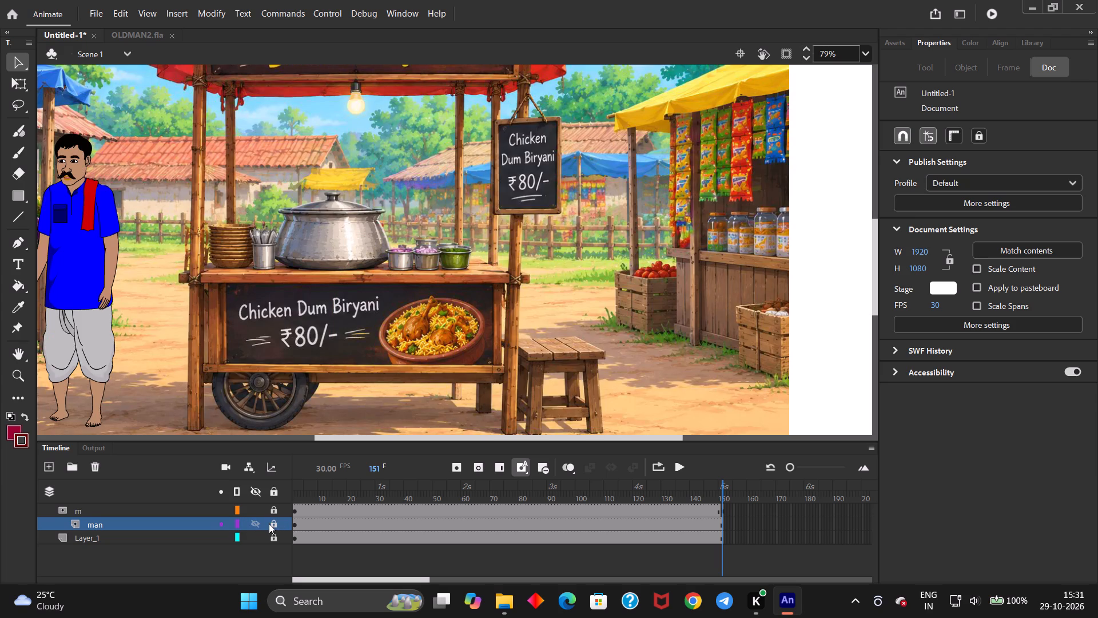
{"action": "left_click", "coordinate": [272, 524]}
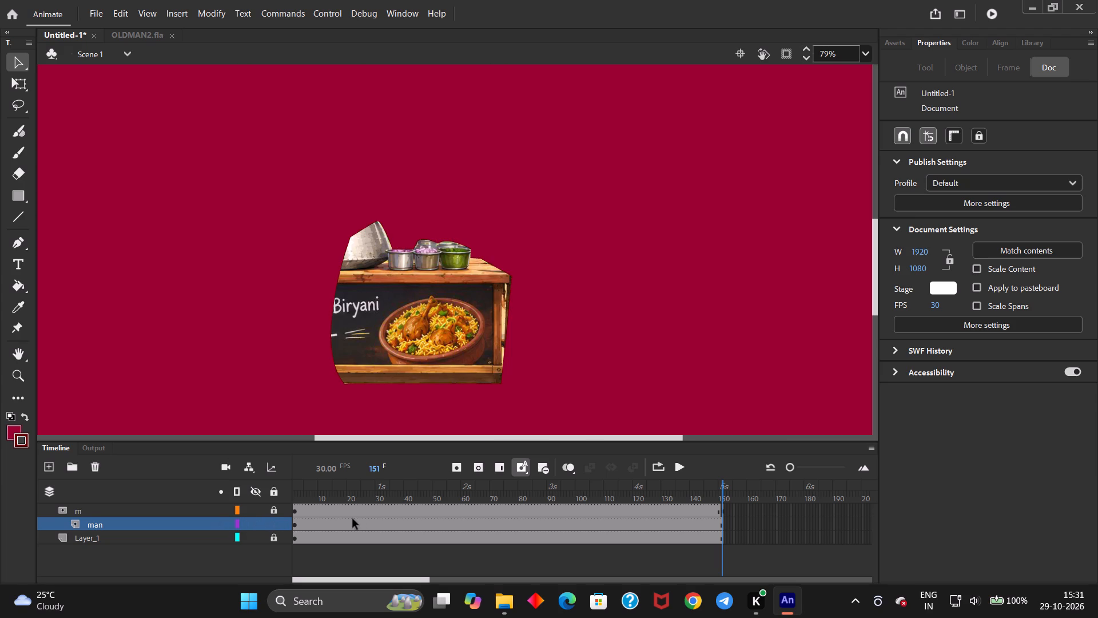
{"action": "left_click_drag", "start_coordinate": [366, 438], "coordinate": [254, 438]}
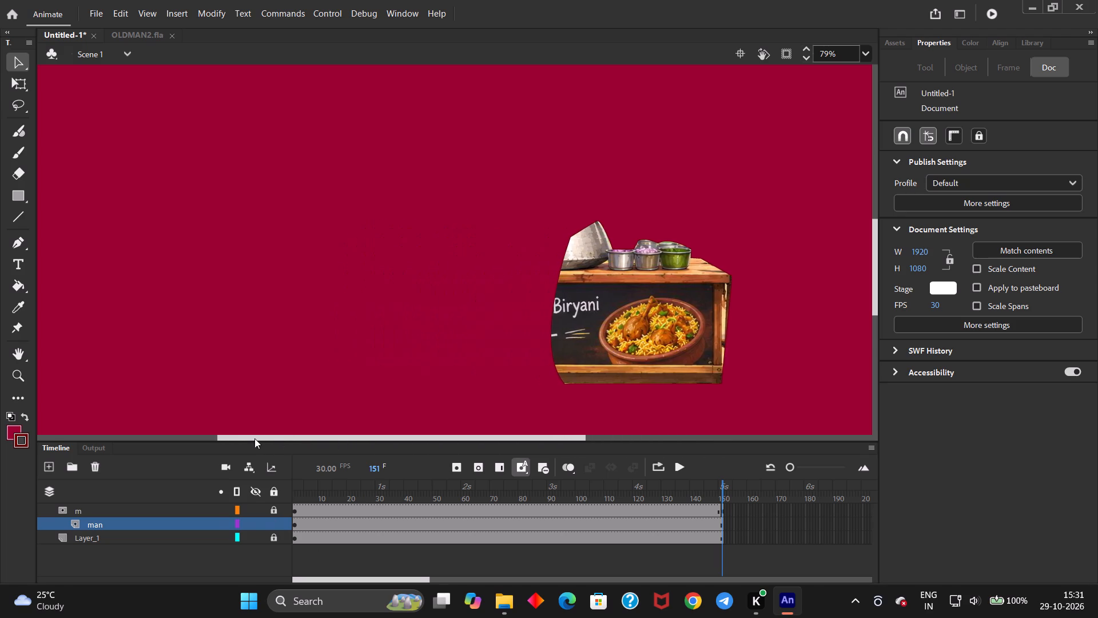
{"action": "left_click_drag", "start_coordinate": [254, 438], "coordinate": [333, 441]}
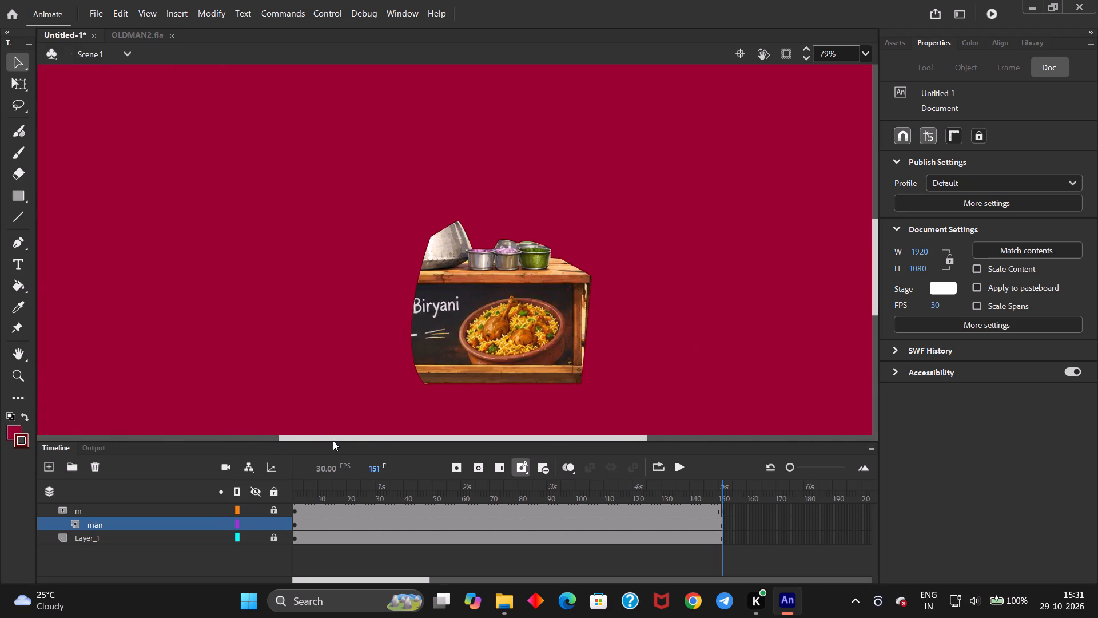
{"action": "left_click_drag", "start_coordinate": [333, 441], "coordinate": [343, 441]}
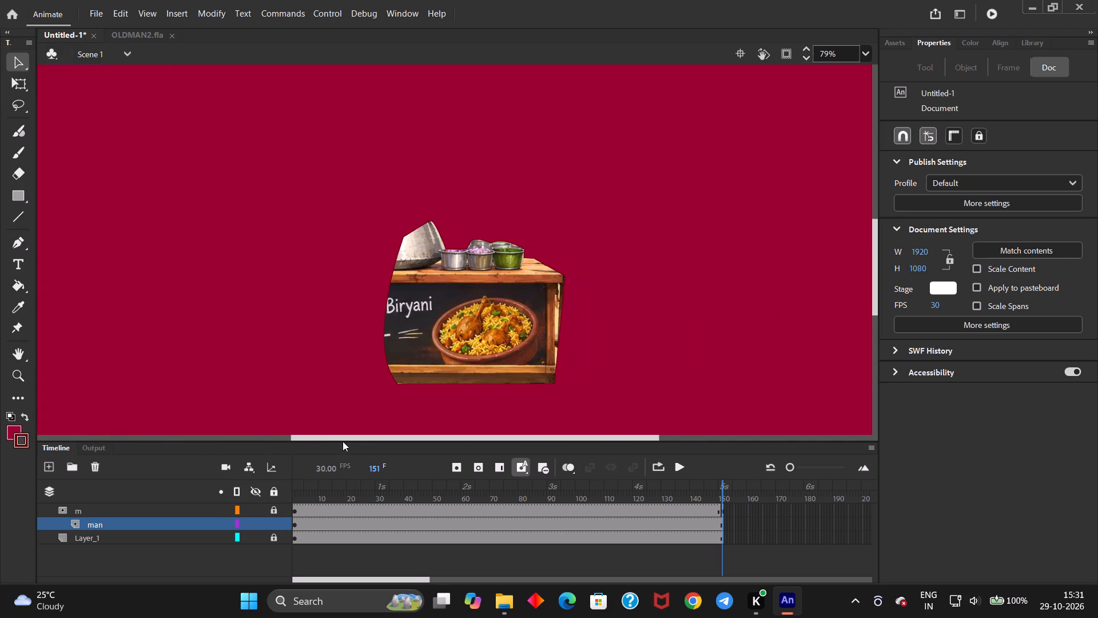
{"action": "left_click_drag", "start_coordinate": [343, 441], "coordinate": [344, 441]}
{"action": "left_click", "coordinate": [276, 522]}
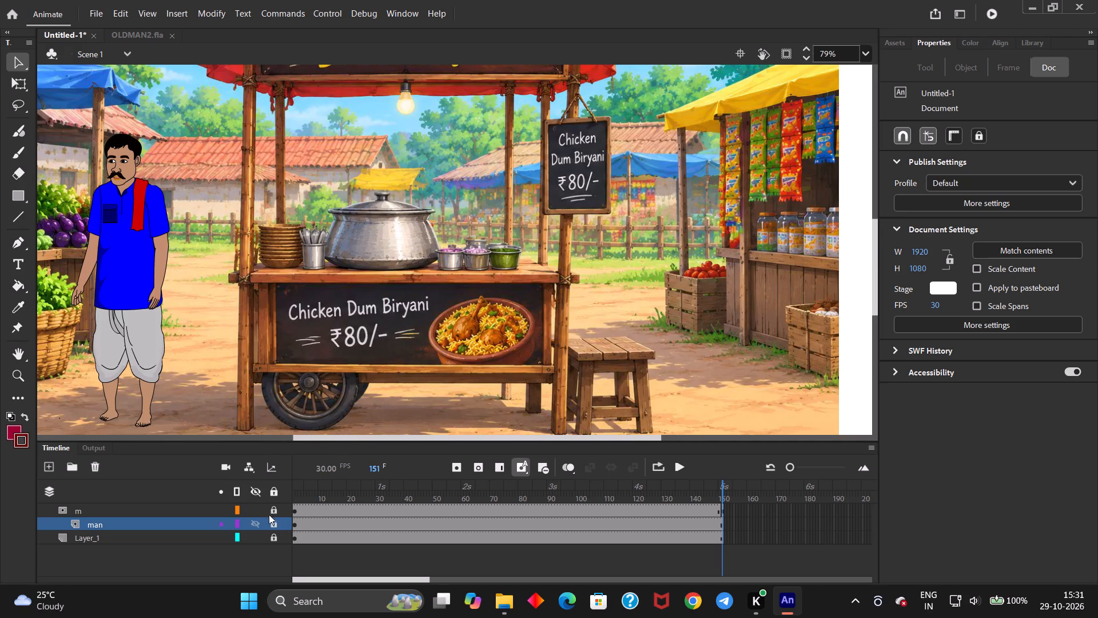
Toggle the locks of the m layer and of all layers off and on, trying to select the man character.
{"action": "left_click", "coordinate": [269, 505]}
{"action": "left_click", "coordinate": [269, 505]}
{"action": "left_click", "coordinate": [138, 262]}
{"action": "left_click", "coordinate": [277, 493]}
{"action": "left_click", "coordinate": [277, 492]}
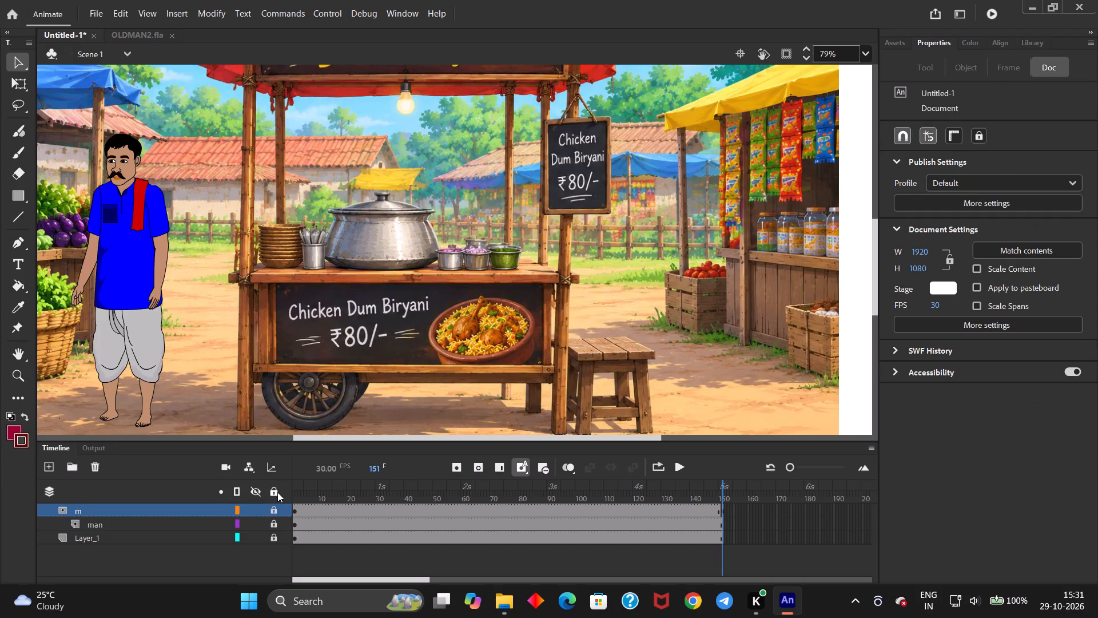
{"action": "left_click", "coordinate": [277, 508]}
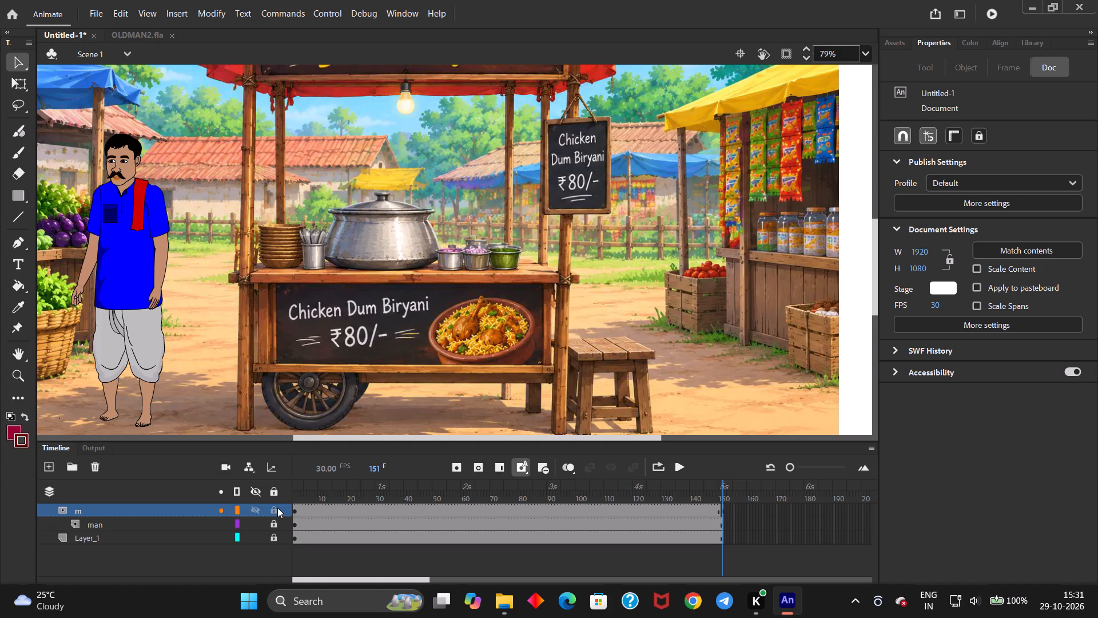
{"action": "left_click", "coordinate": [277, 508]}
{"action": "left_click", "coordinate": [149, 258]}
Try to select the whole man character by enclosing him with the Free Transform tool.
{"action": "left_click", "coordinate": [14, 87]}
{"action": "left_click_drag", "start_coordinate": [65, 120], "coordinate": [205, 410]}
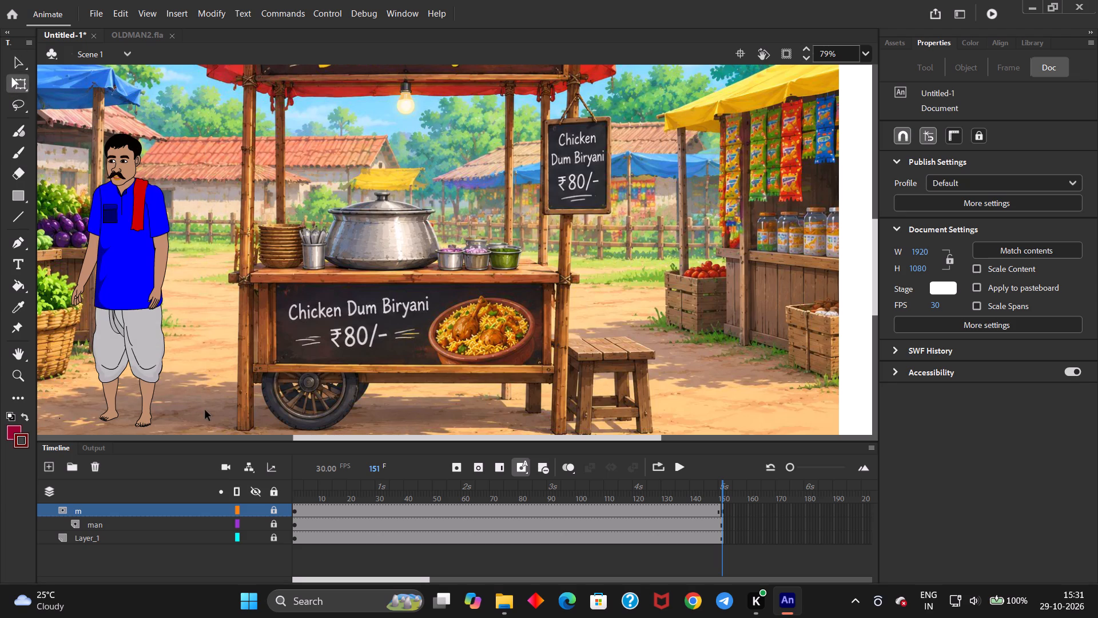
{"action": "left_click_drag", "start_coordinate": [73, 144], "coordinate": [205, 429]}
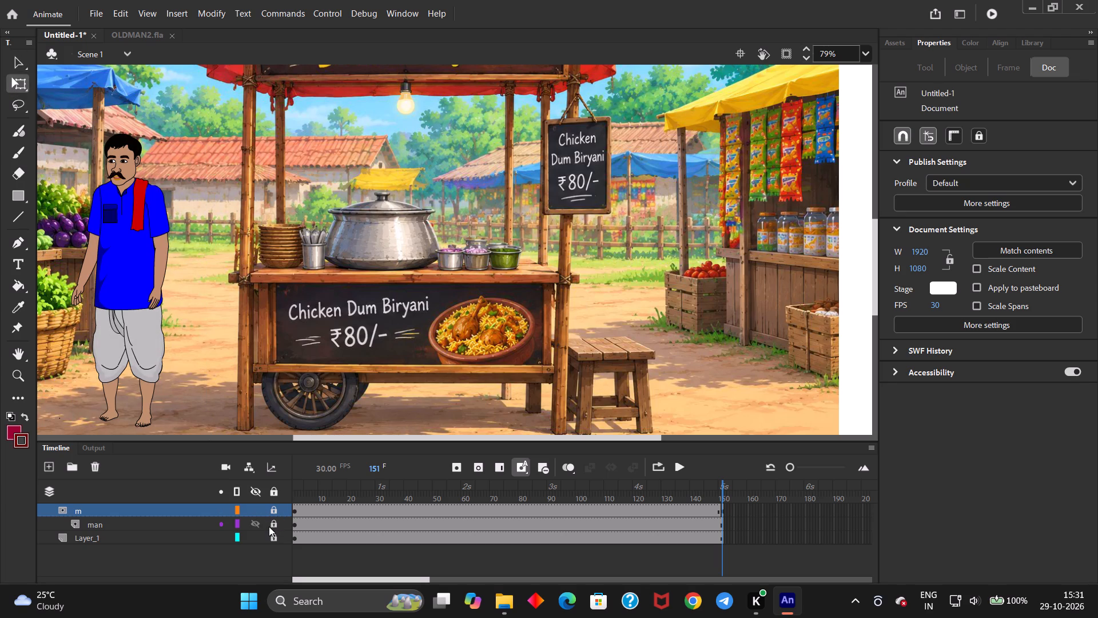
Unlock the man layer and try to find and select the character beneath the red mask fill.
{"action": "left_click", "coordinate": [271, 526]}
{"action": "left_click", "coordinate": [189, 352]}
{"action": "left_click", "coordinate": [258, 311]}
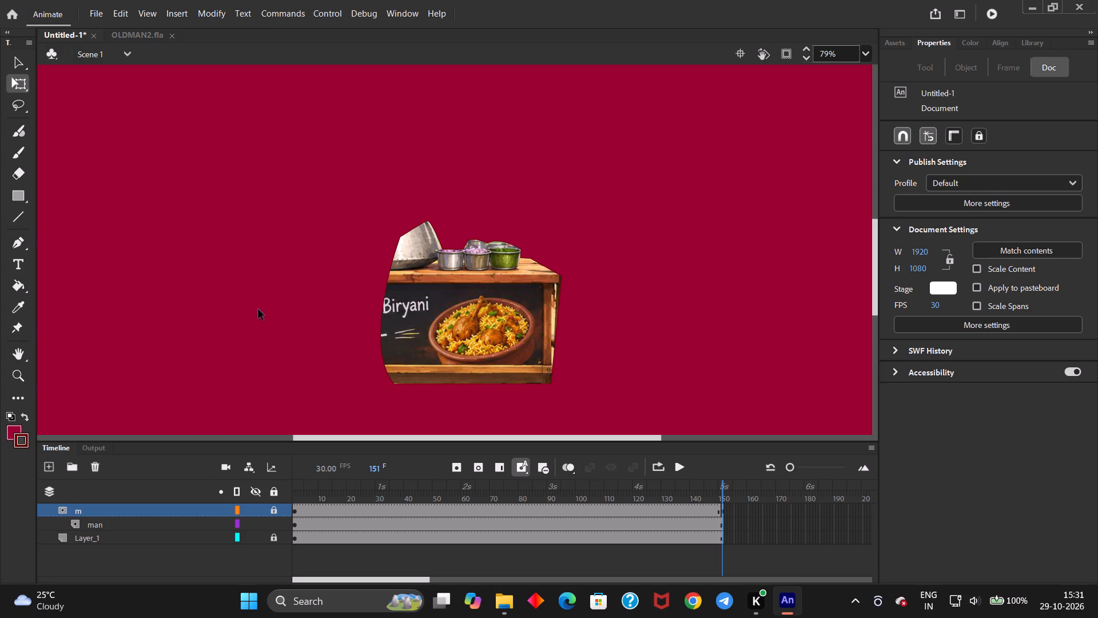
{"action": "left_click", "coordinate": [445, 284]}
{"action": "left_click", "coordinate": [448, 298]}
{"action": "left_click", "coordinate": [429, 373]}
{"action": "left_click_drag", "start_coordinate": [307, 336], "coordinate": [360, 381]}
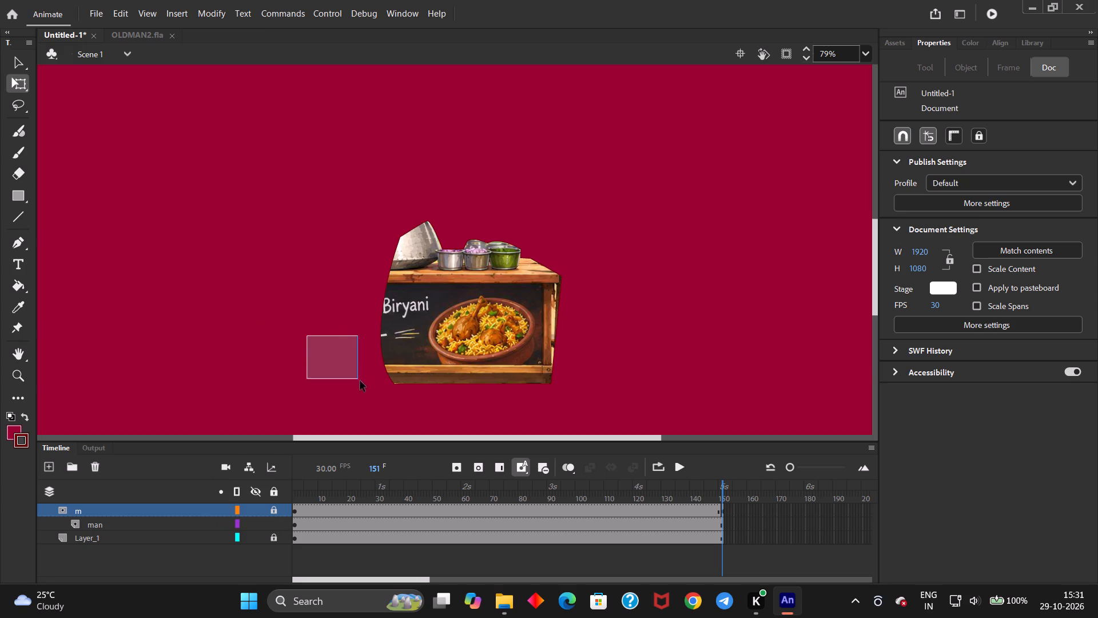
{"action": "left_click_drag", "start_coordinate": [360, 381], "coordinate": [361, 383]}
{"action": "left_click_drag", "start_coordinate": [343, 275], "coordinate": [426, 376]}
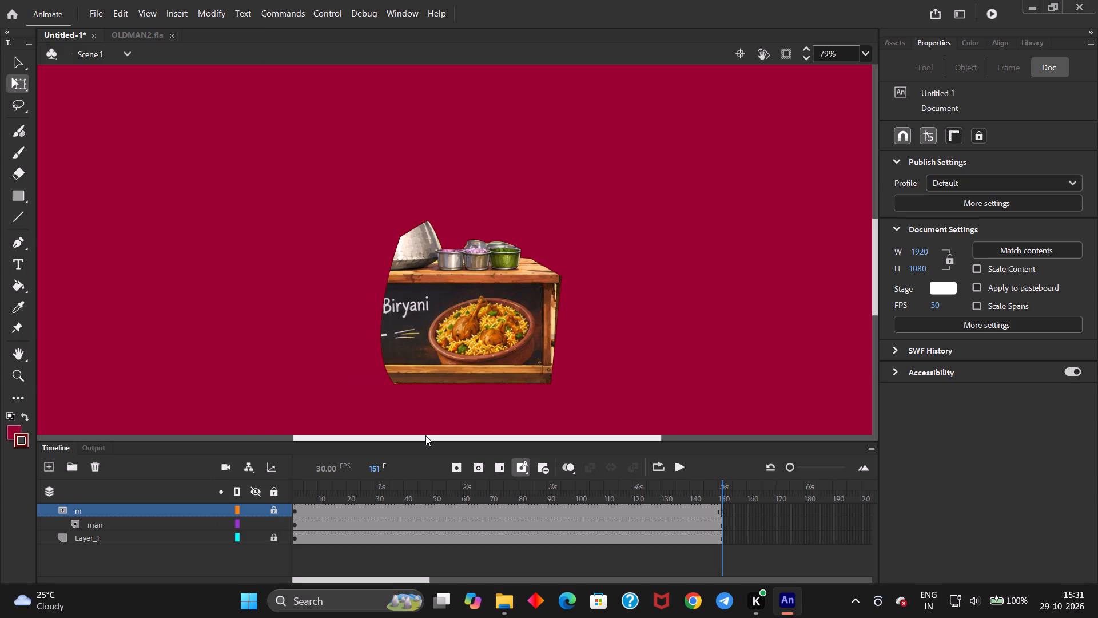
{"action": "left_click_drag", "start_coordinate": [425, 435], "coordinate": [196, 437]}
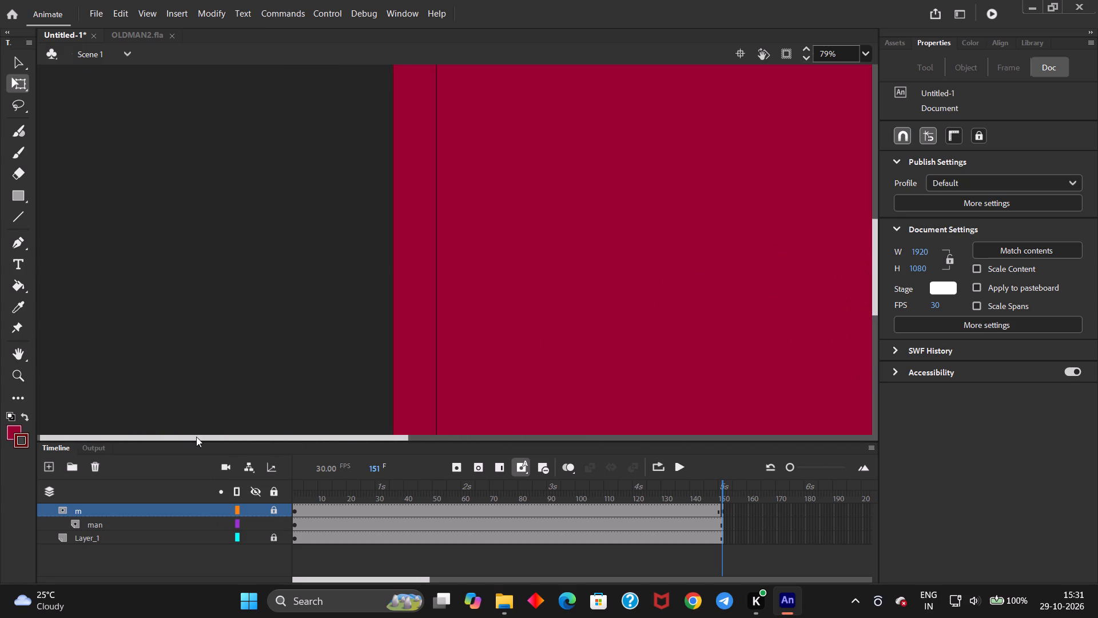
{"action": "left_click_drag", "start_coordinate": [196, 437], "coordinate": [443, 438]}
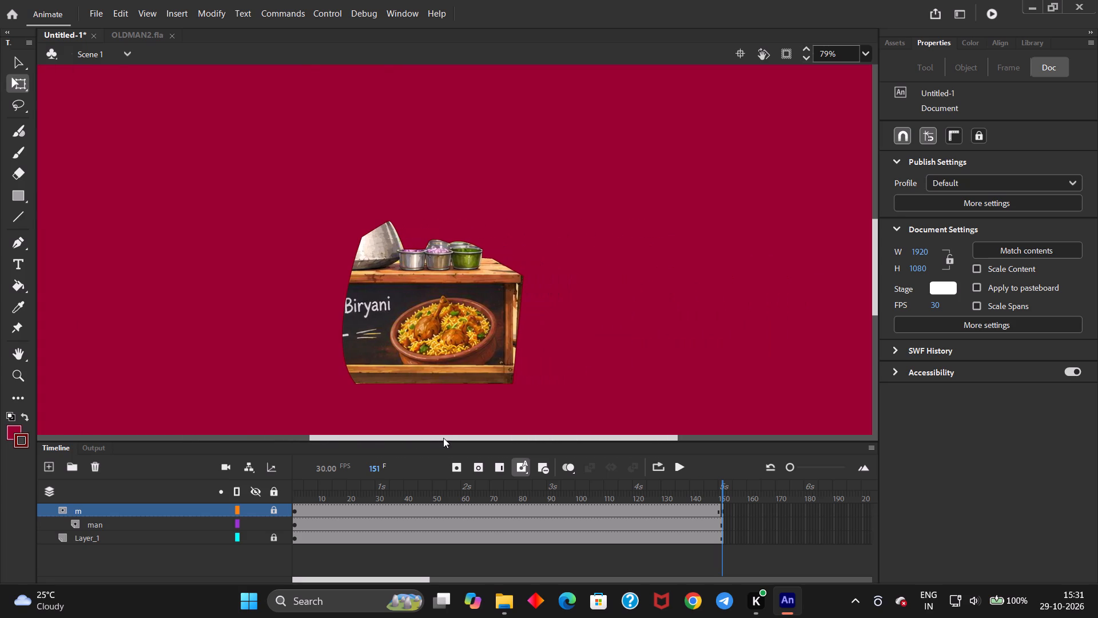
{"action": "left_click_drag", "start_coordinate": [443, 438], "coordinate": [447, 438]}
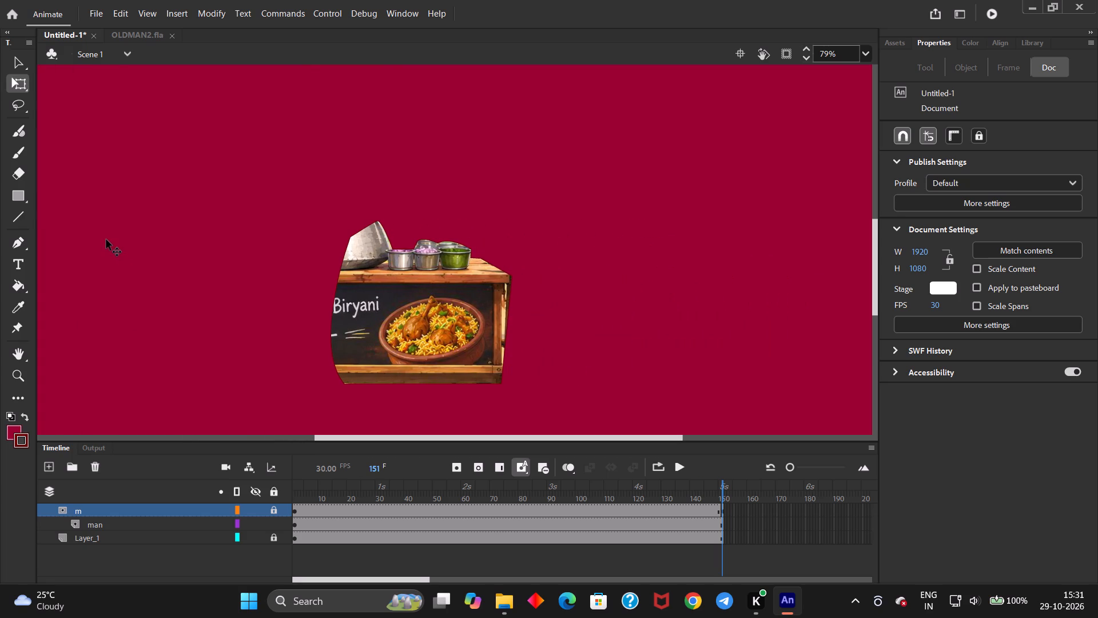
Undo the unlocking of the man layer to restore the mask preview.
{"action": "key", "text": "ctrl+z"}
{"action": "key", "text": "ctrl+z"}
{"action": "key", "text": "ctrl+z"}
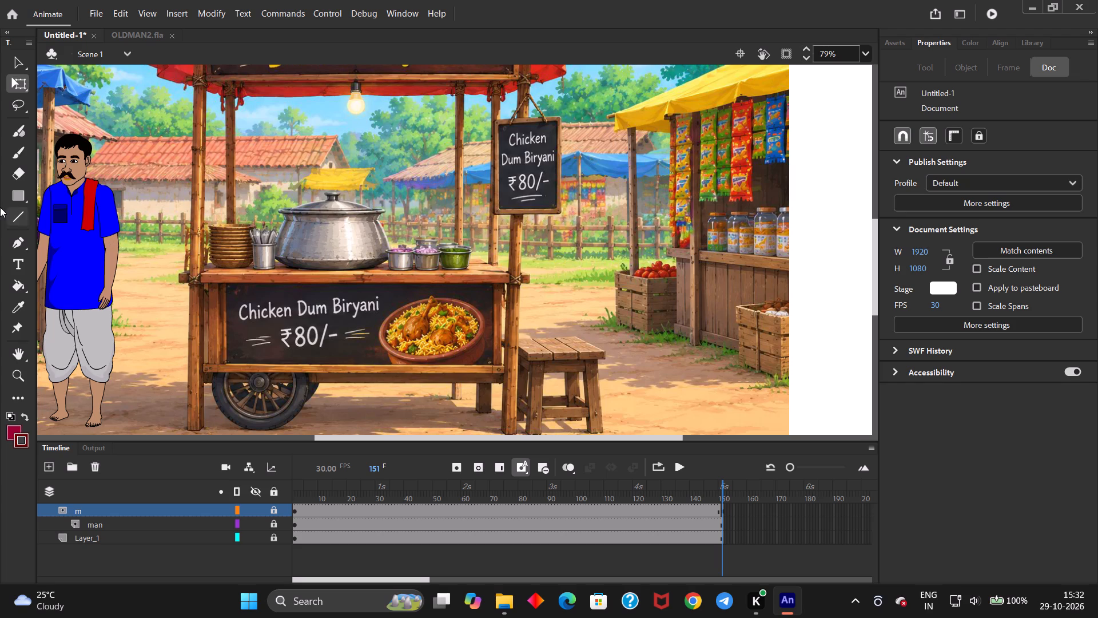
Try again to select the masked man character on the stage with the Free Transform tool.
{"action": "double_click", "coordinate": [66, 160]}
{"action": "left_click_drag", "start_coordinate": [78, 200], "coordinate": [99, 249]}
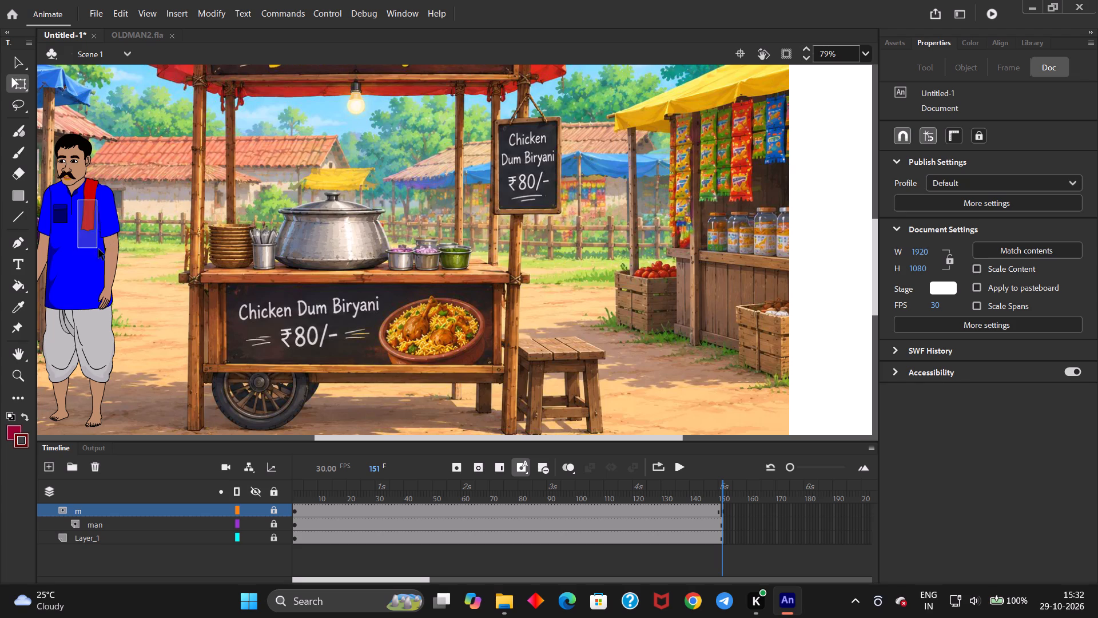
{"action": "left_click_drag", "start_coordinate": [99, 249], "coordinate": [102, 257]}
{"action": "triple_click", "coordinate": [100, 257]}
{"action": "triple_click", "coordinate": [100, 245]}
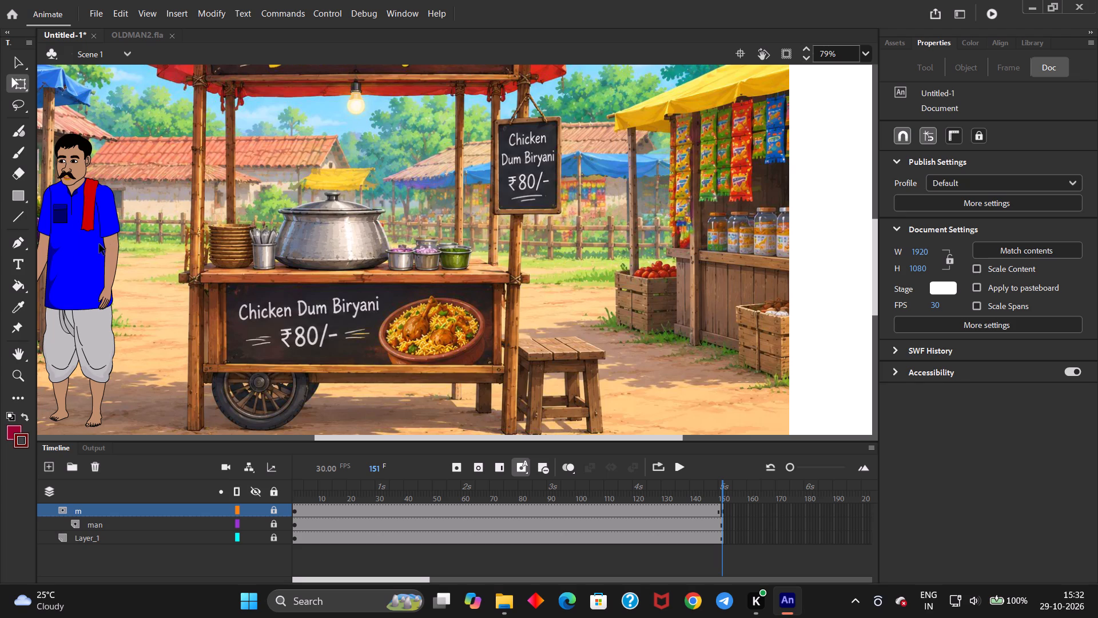
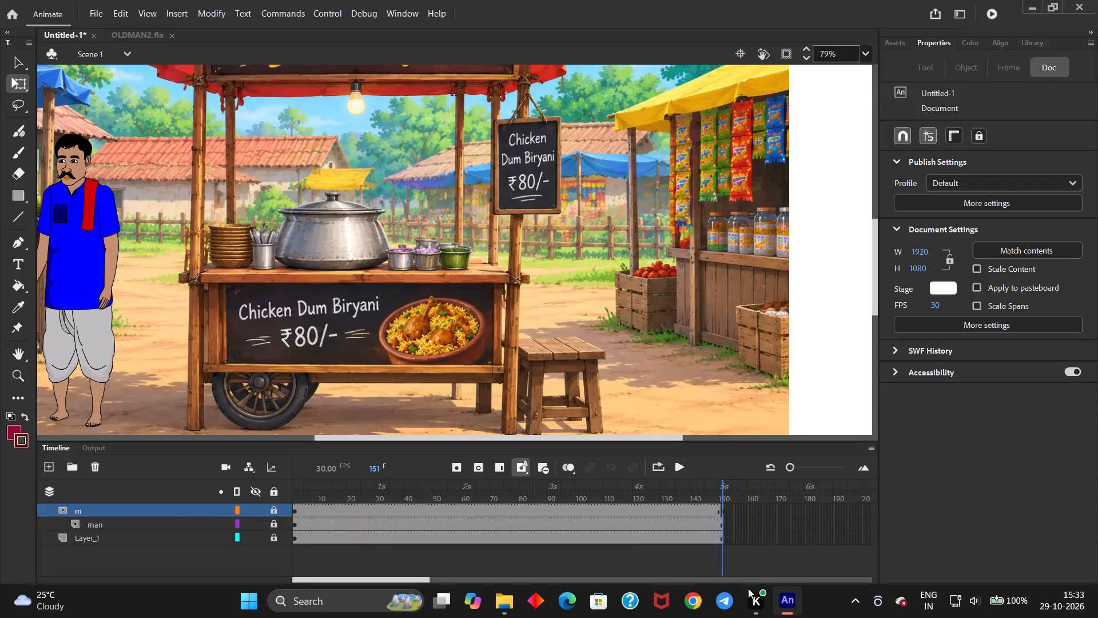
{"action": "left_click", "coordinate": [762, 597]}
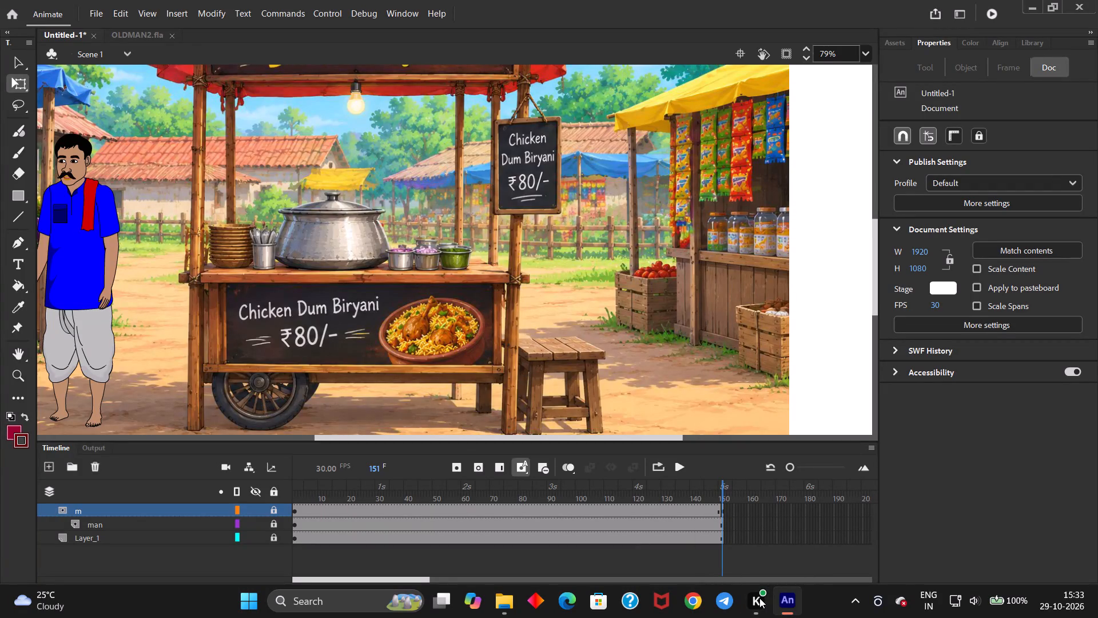
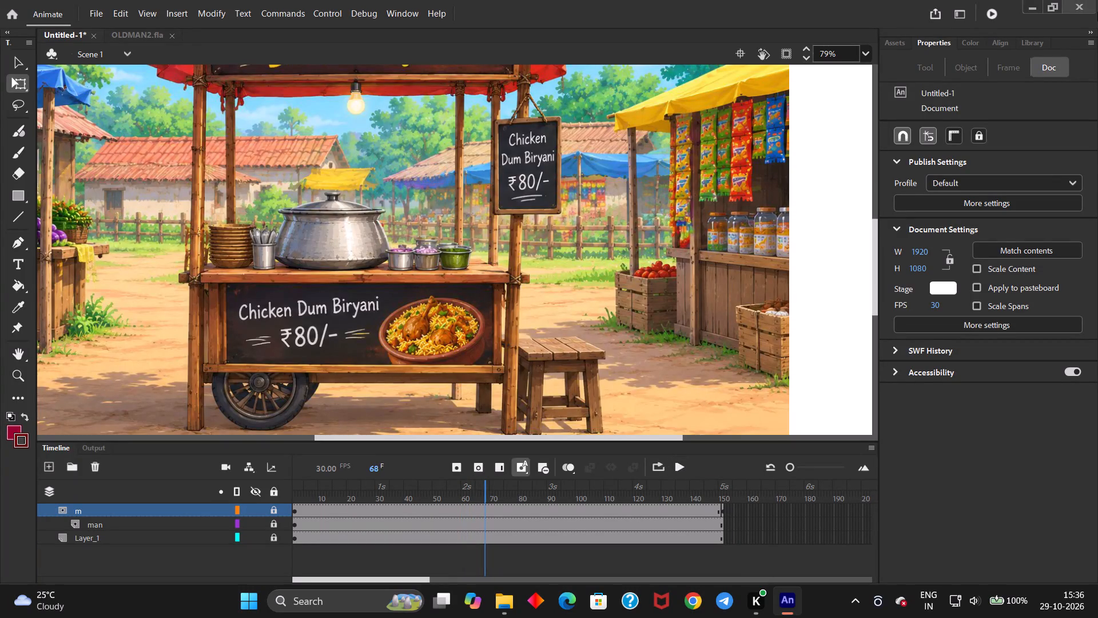
Quit the application, discarding the unsaved changes to the Untitled-1 document.
{"action": "left_click", "coordinate": [1081, 3]}
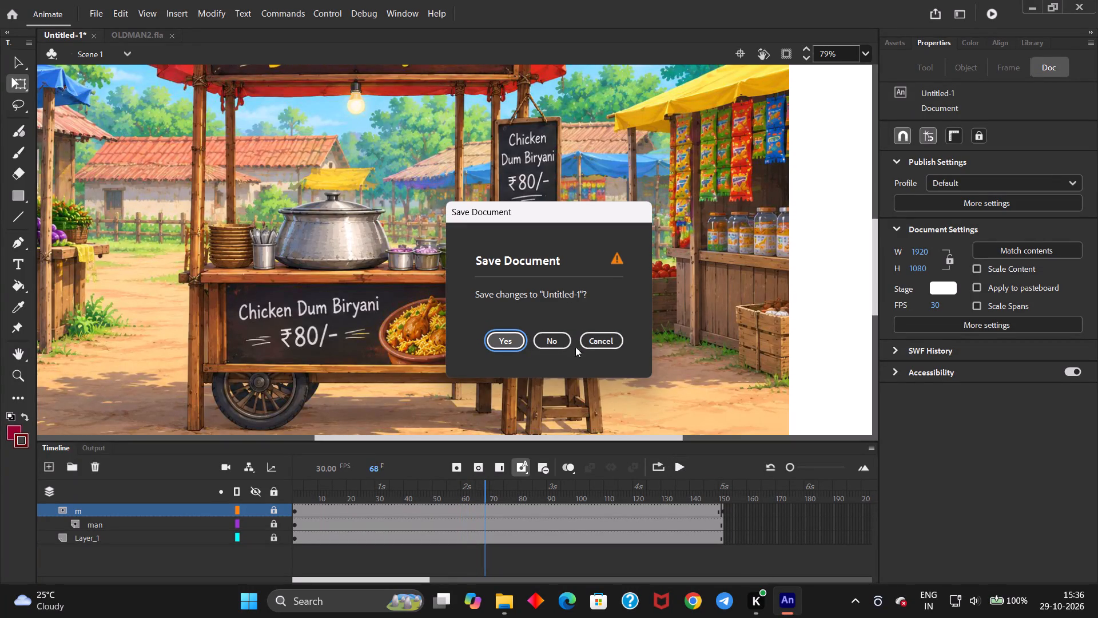
{"action": "left_click", "coordinate": [555, 334]}
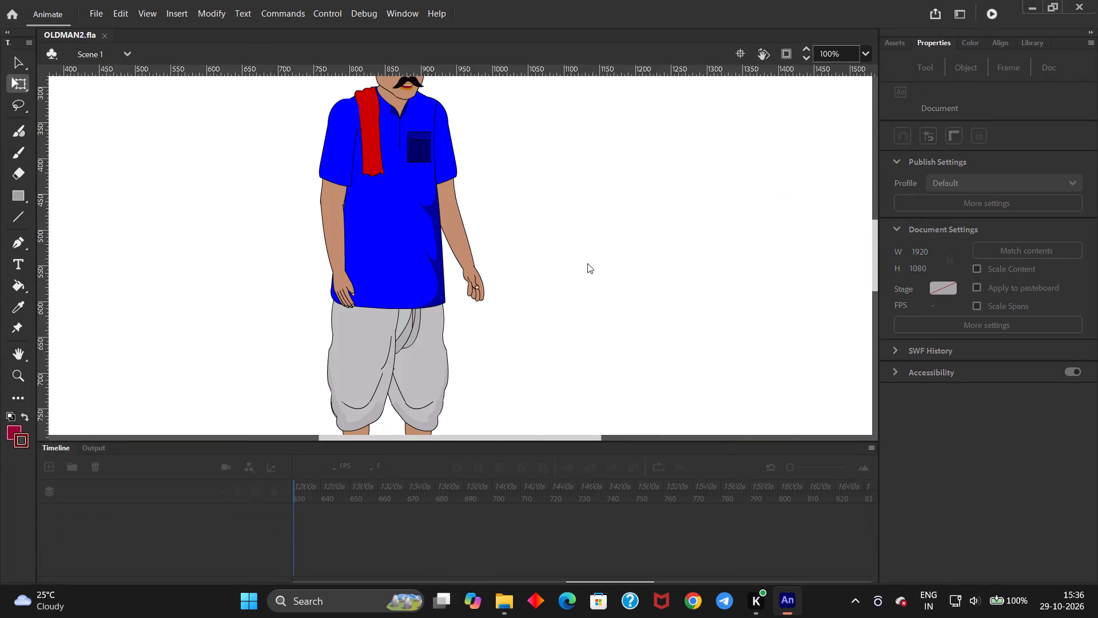